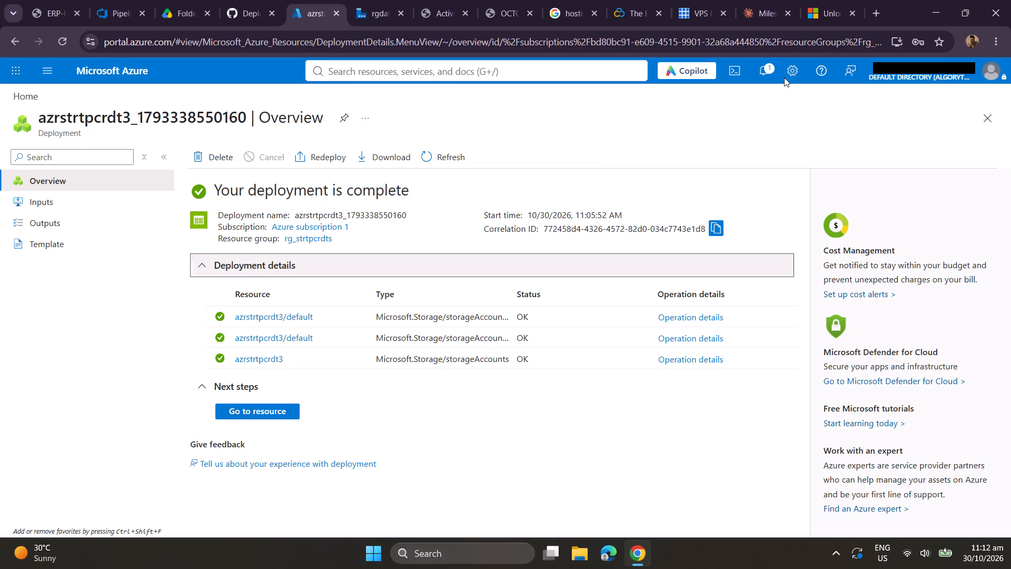
Open the newly created resource group rg_strtpcrdts from its creation notification.
click(769, 65)
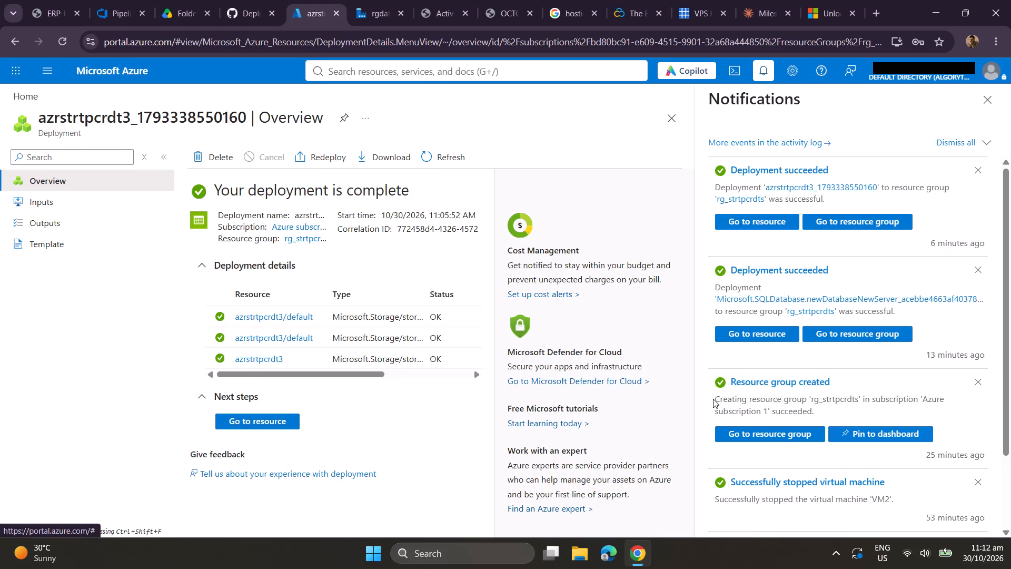
click(792, 430)
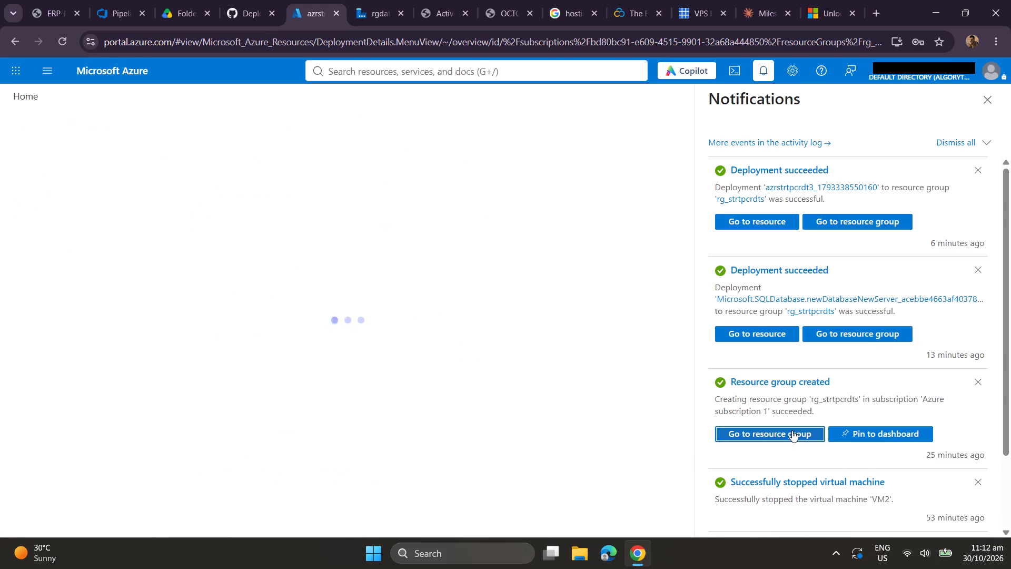
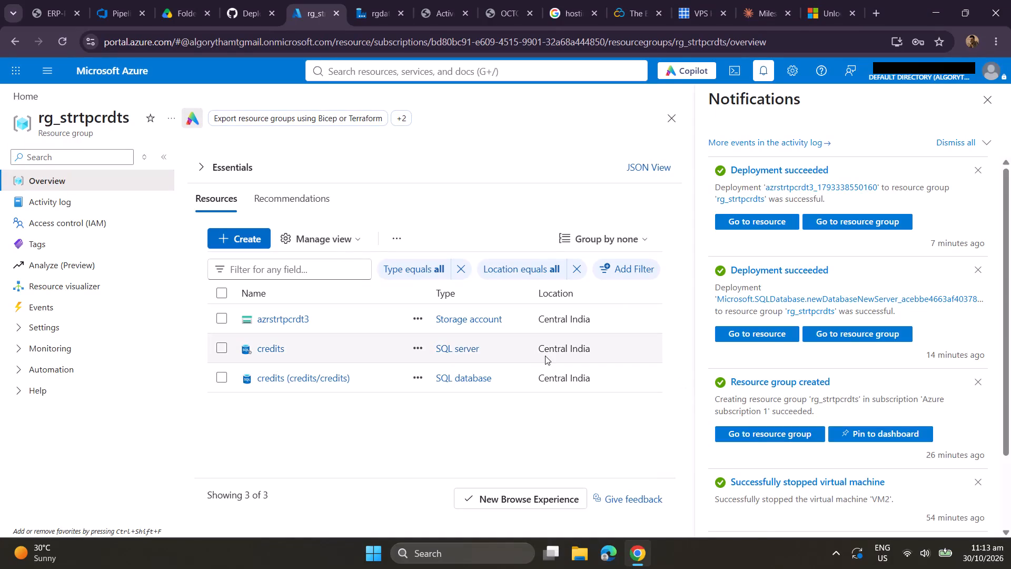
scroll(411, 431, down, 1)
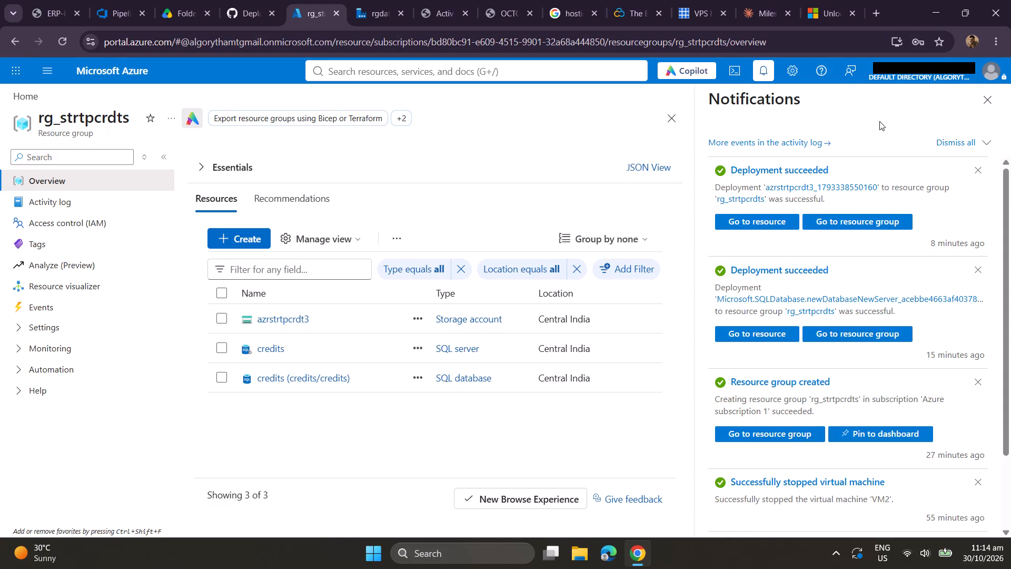
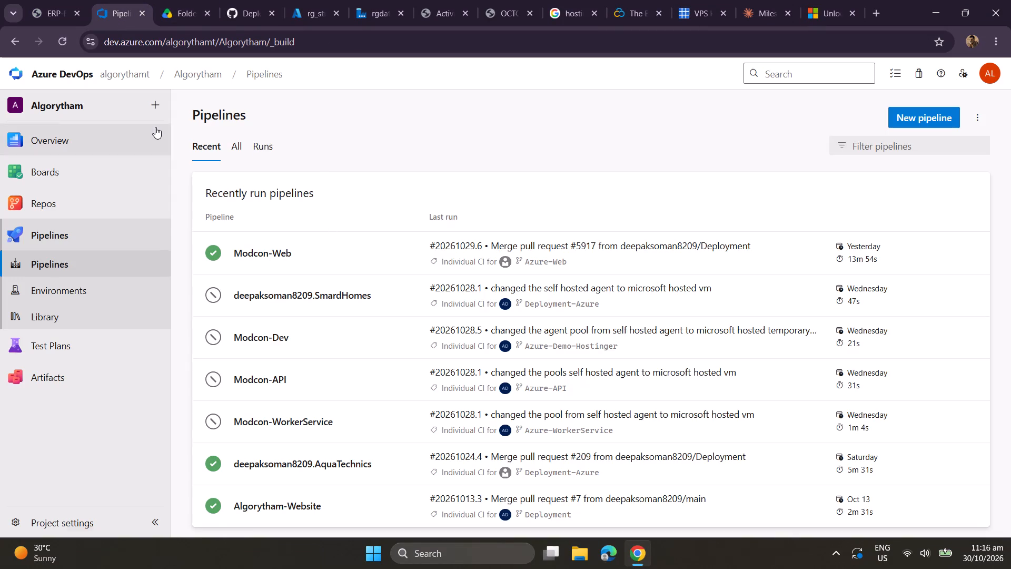
click(252, 251)
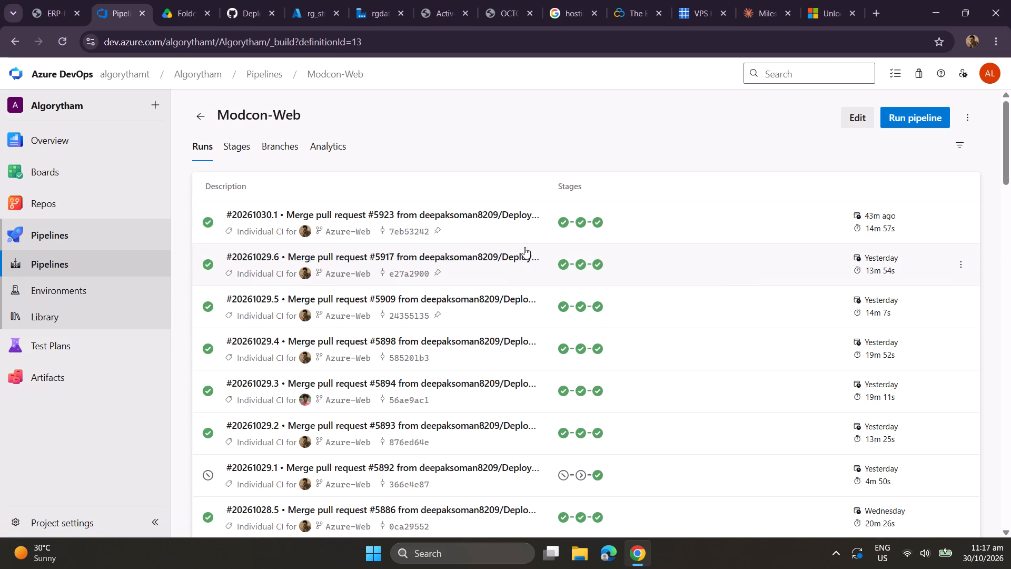
click(377, 213)
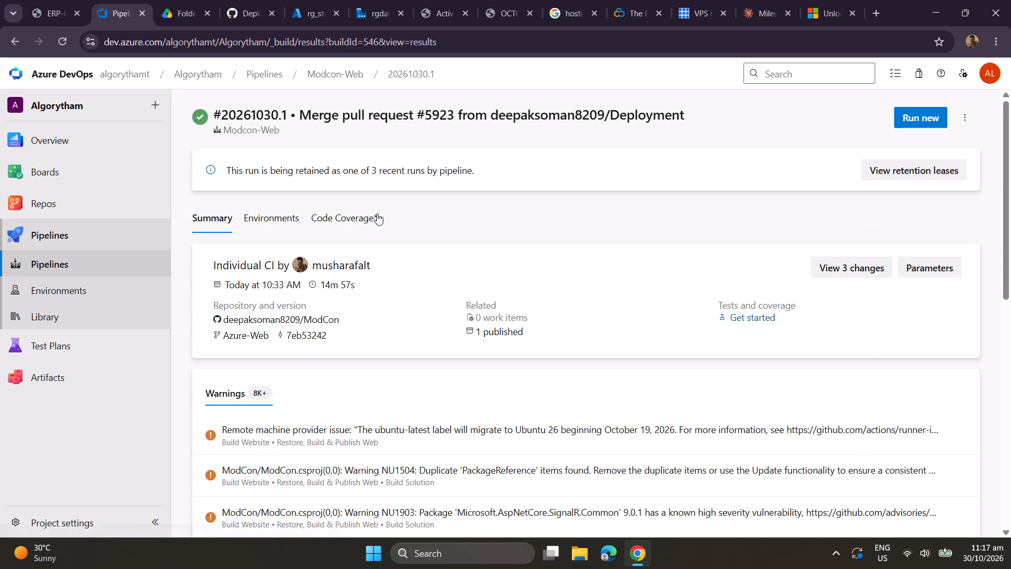
click(837, 271)
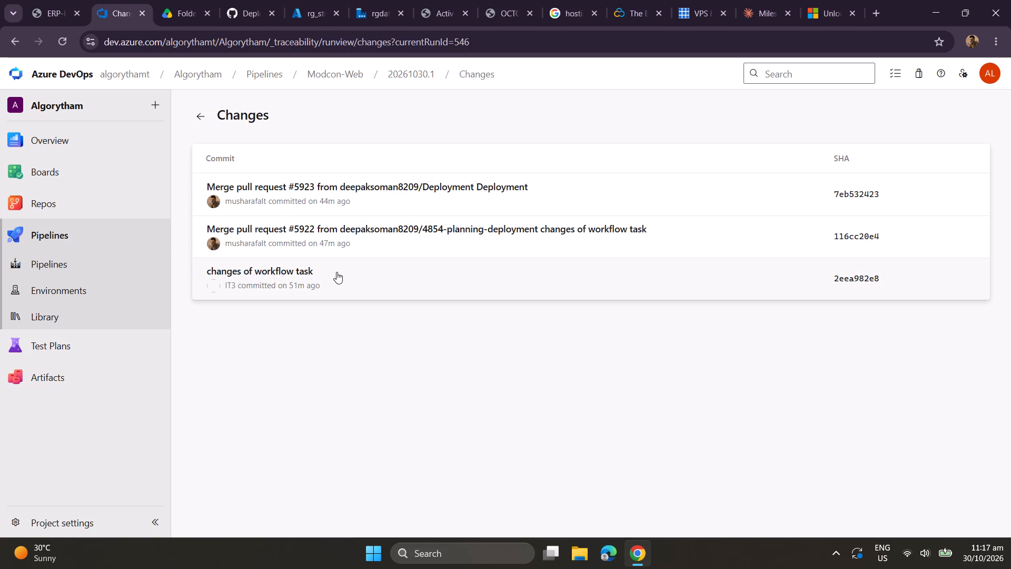
click(350, 75)
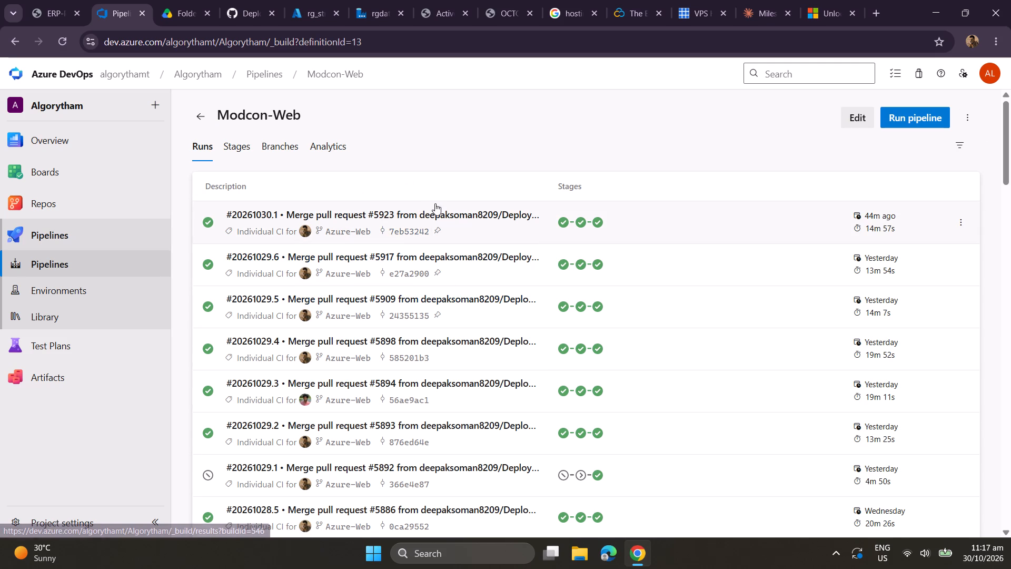
Switch to the ModCon repository on GitHub and examine its open and closed pull requests for deployment status.
click(236, 5)
scroll(237, 234, up, 2)
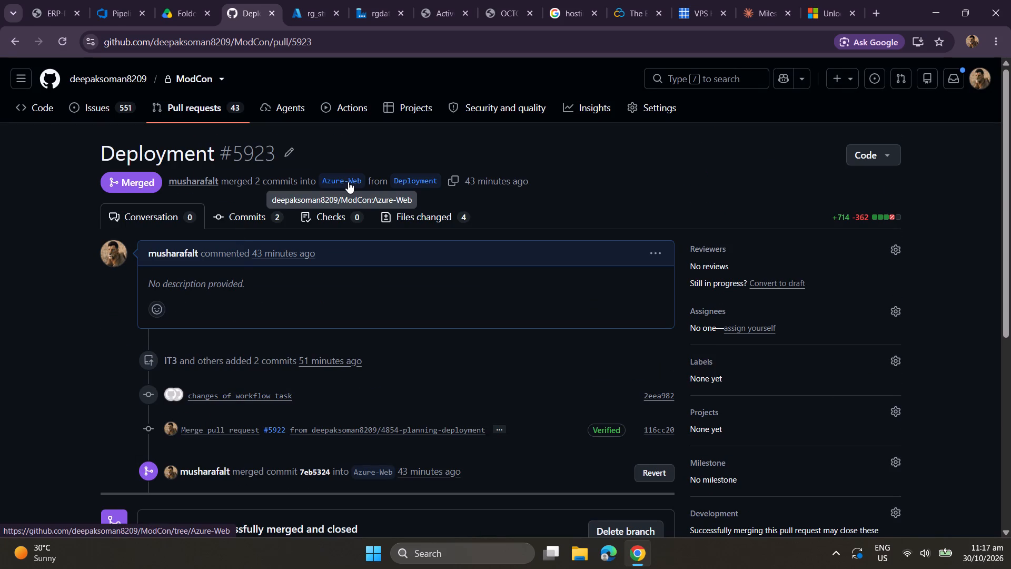
click(179, 102)
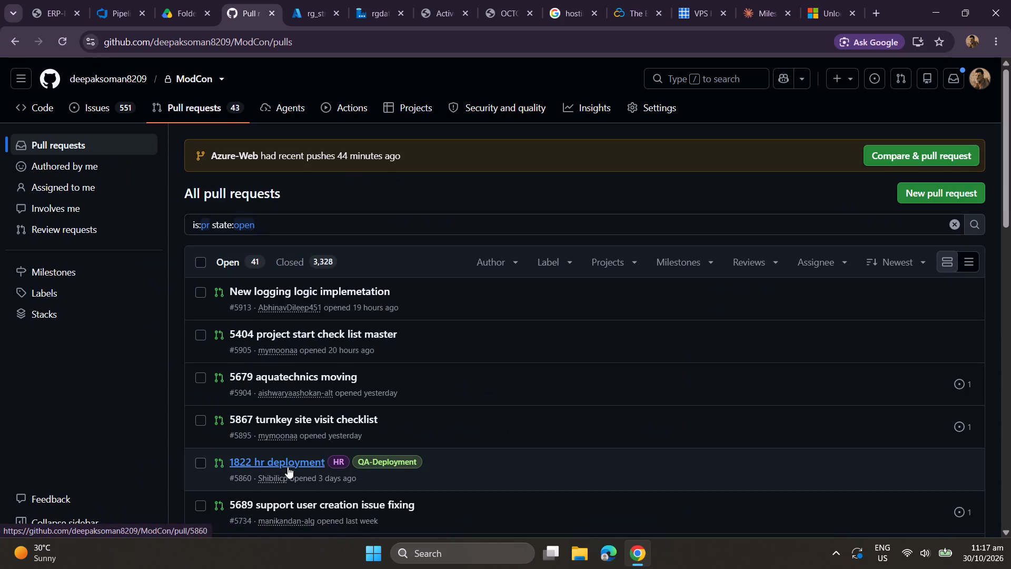
scroll(290, 532, down, 1)
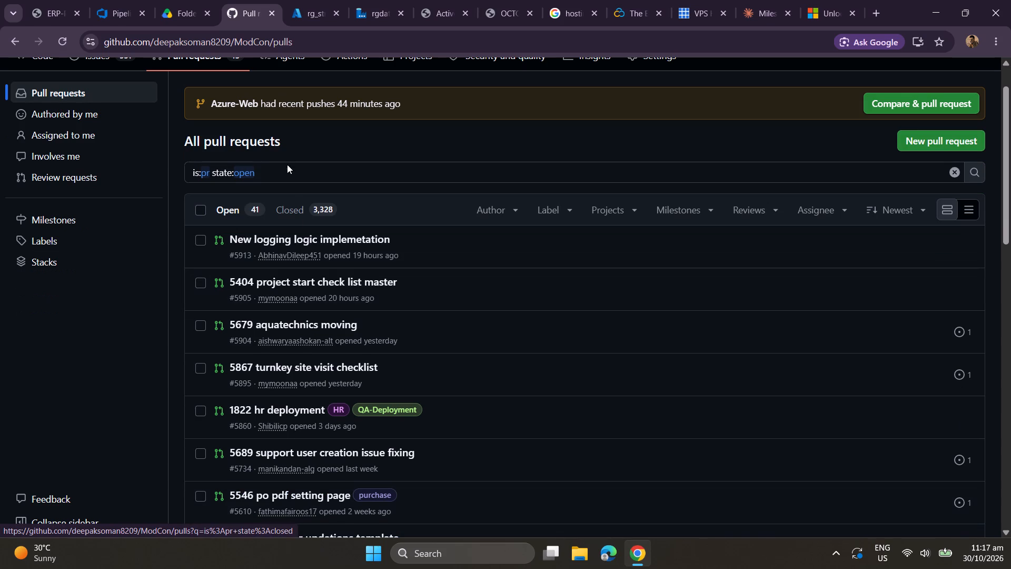
scroll(298, 222, down, 1)
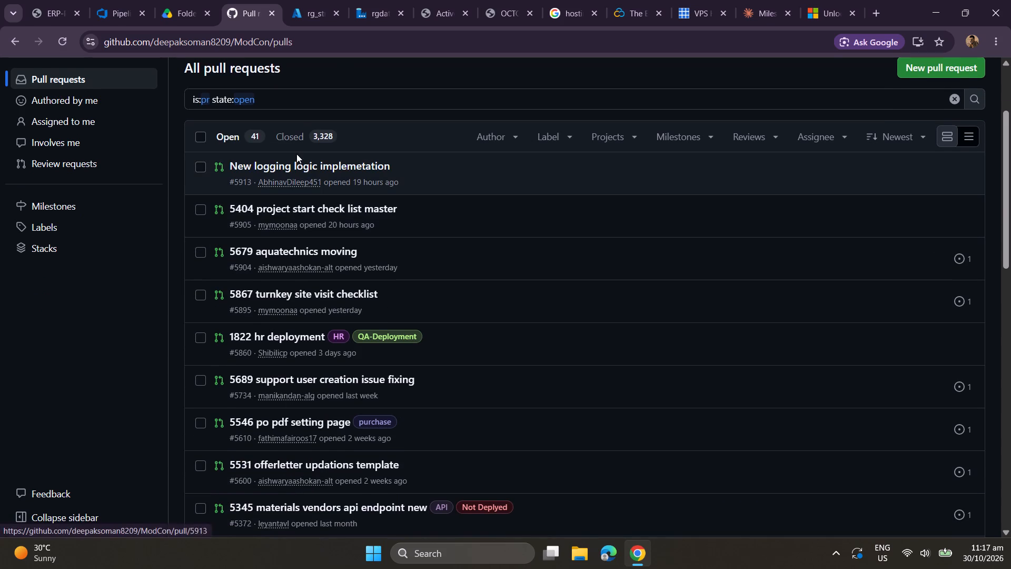
click(300, 132)
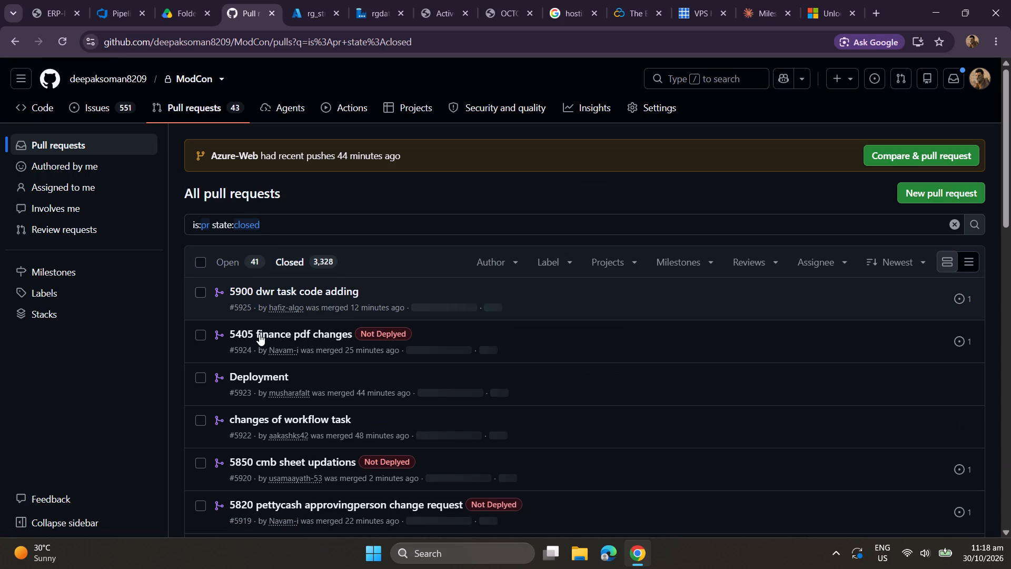
scroll(314, 448, down, 1)
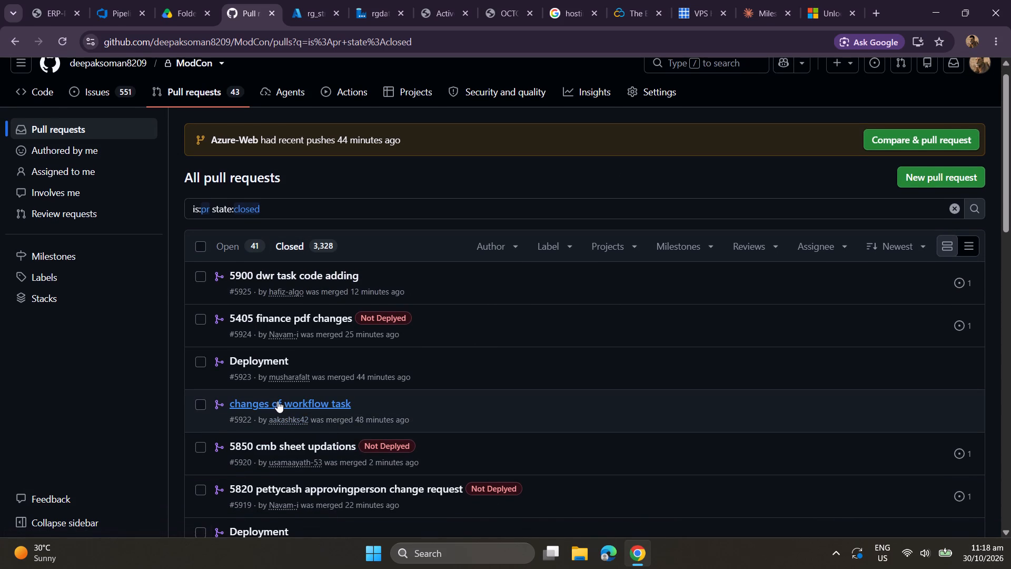
scroll(279, 403, down, 2)
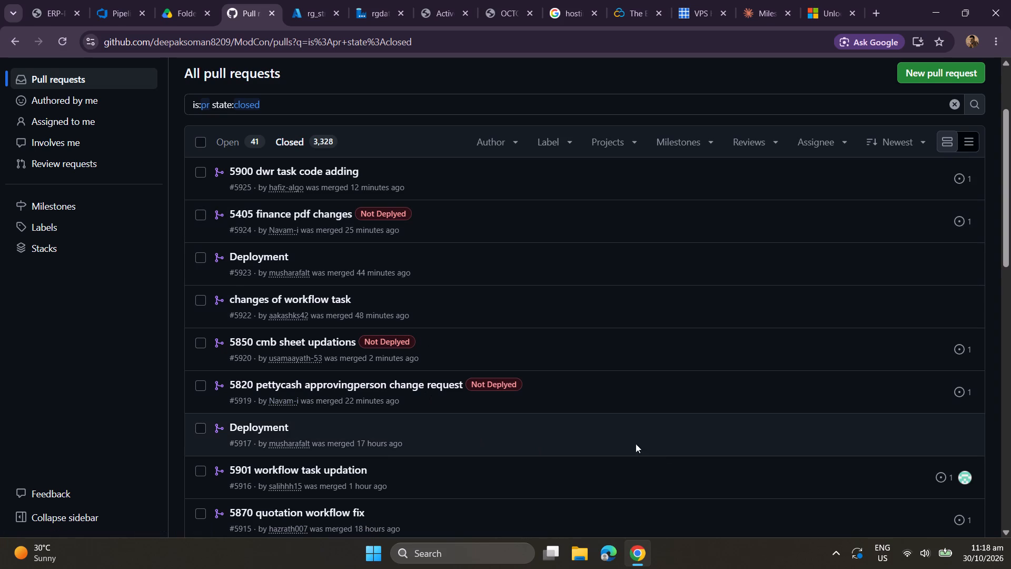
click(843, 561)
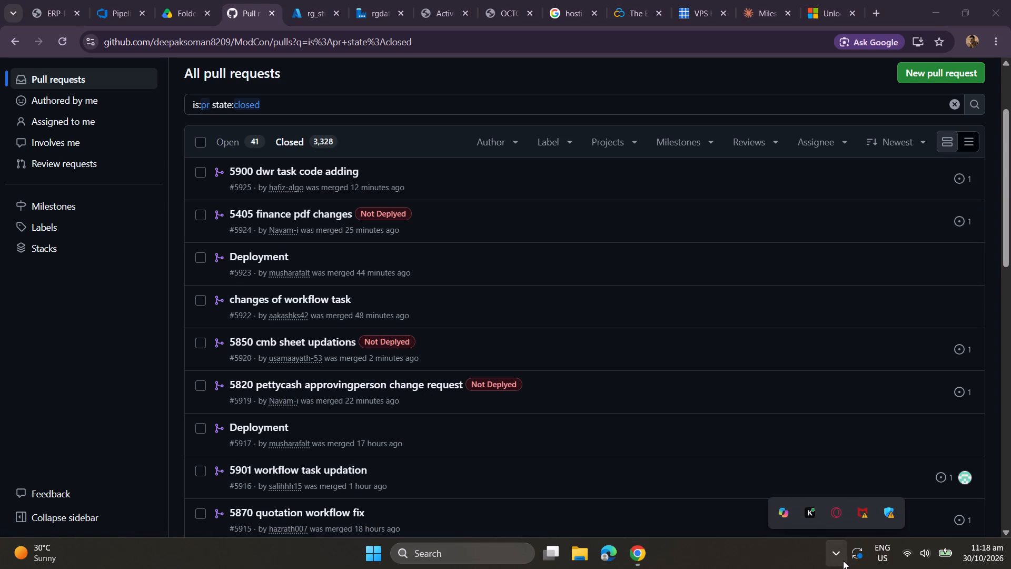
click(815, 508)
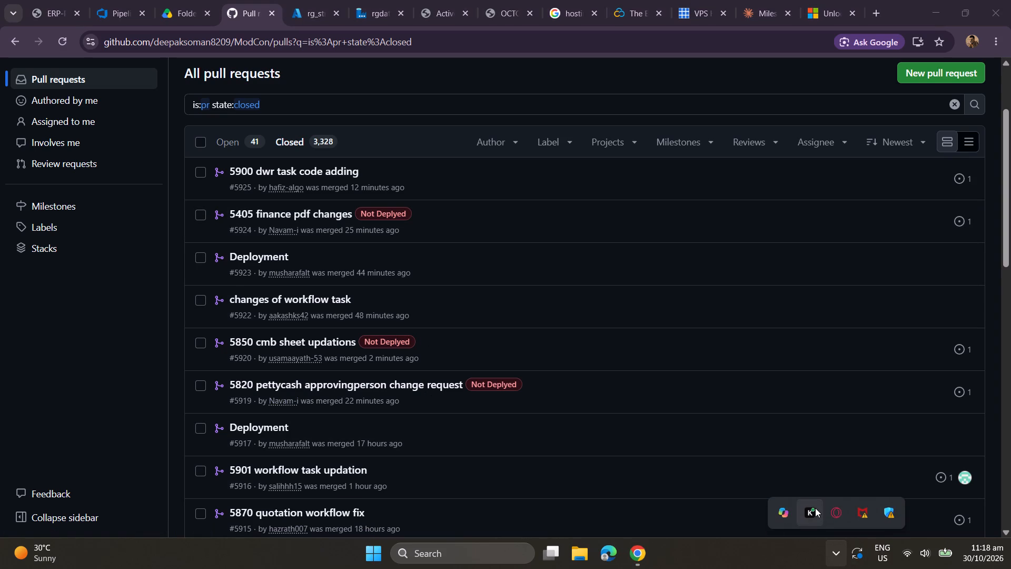
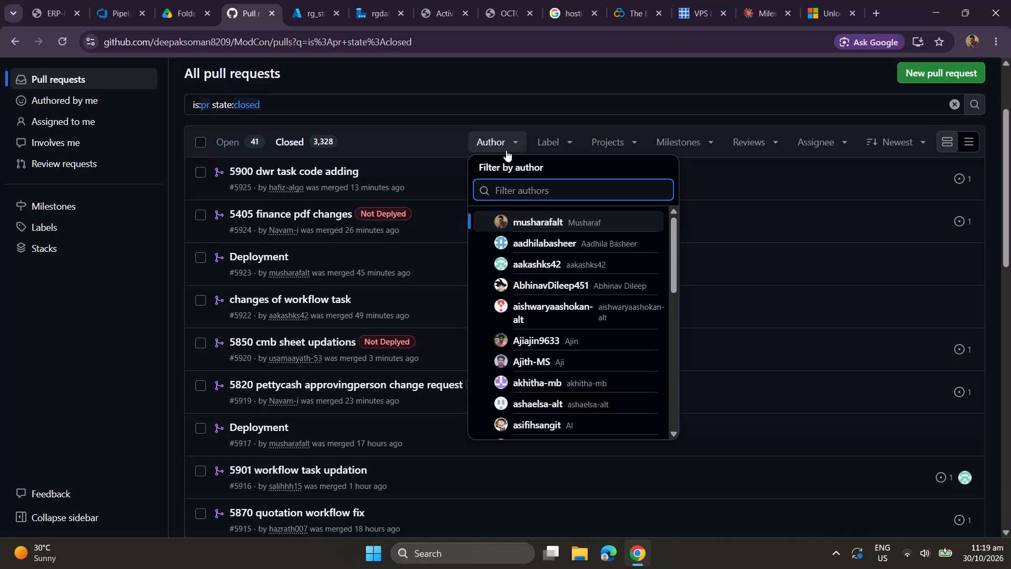
scroll(205, 0, left, 1)
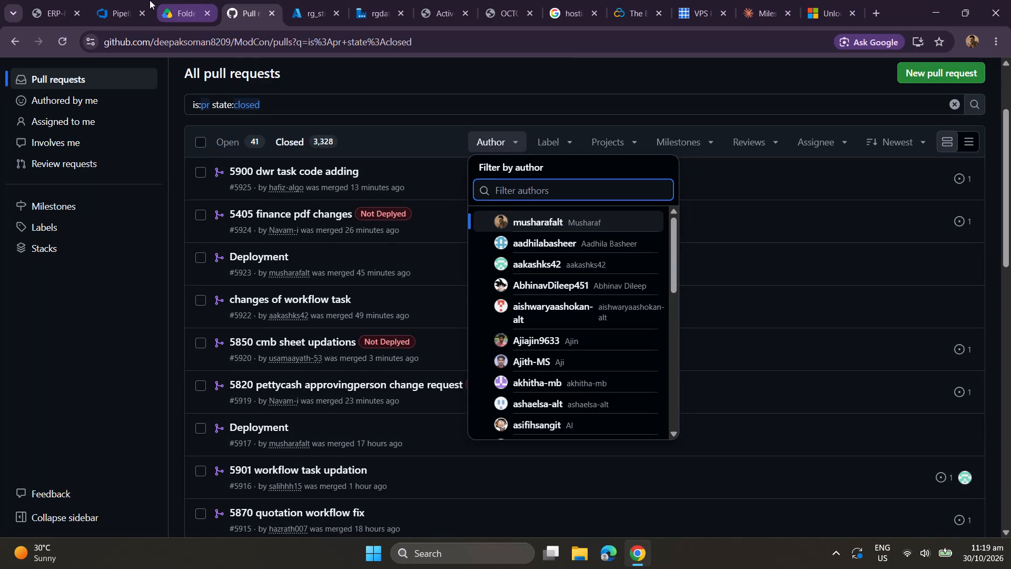
click(46, 9)
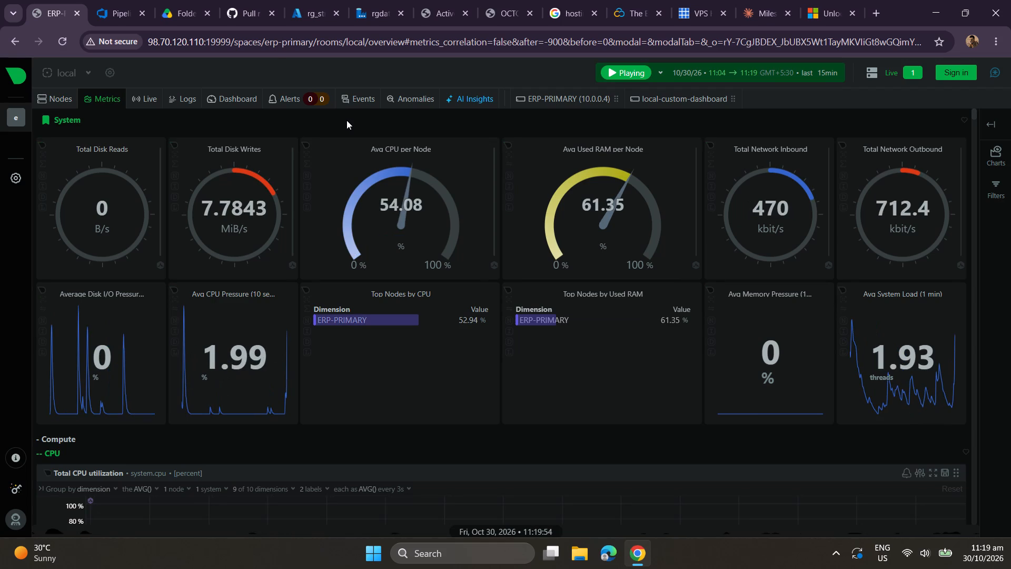
click(247, 19)
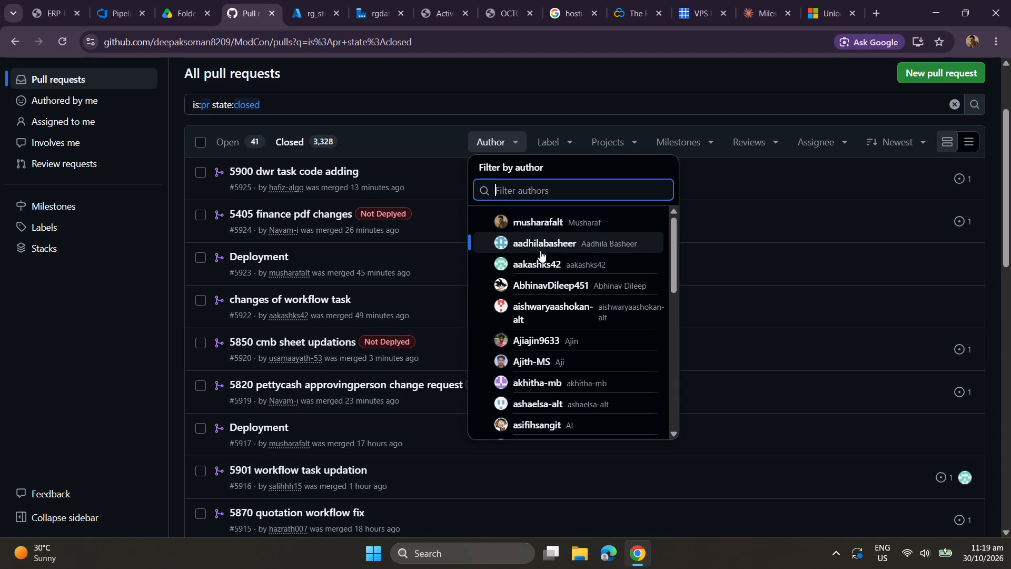
text(aka)
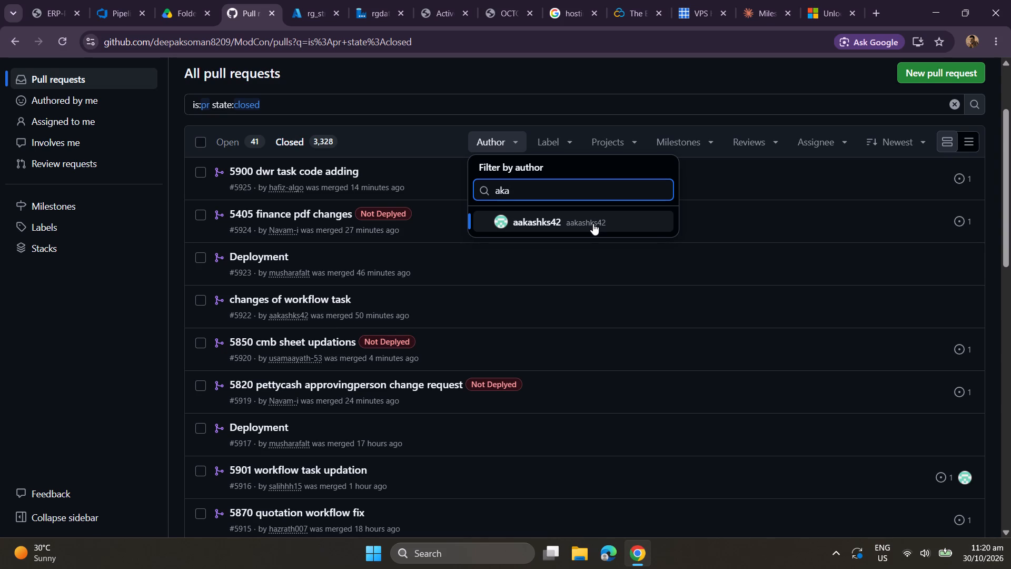
click(499, 220)
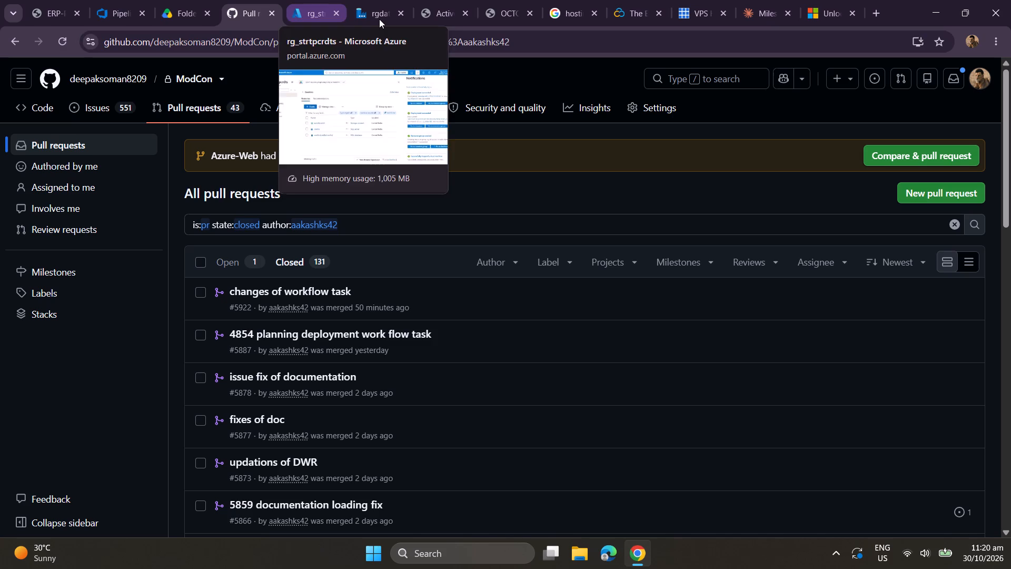
click(361, 192)
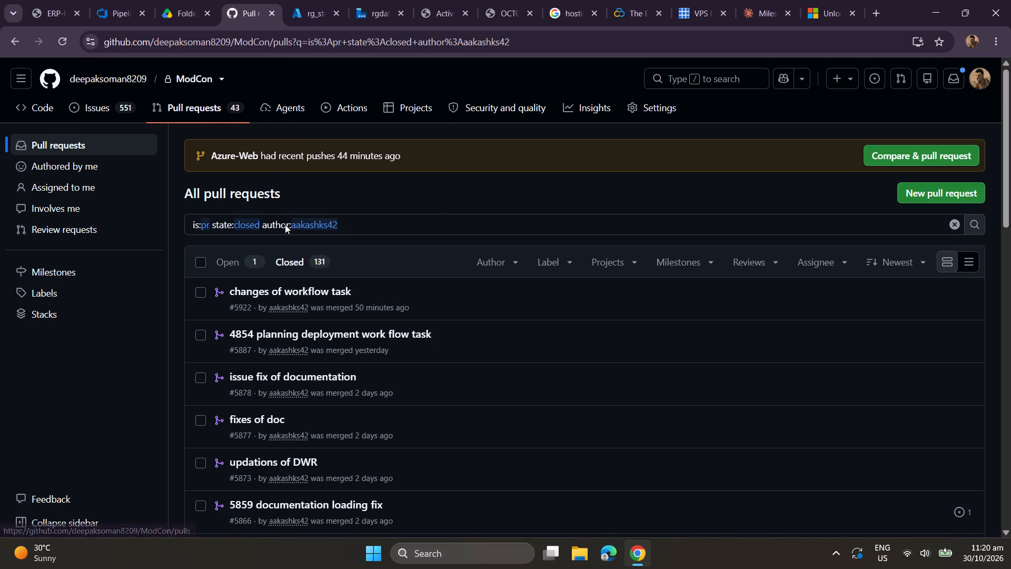
click(435, 201)
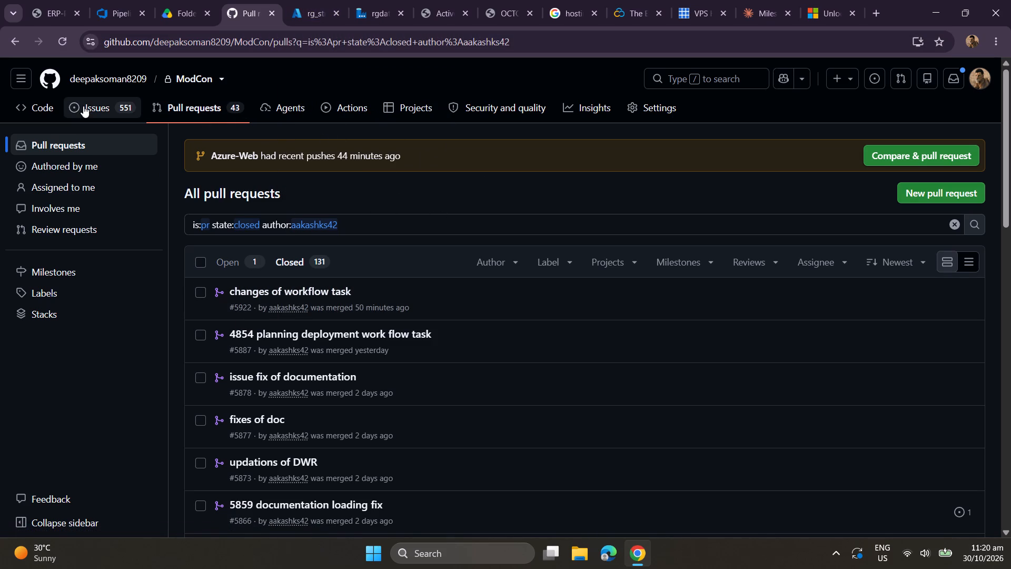
Open the code page of the ModCon repository.
click(94, 103)
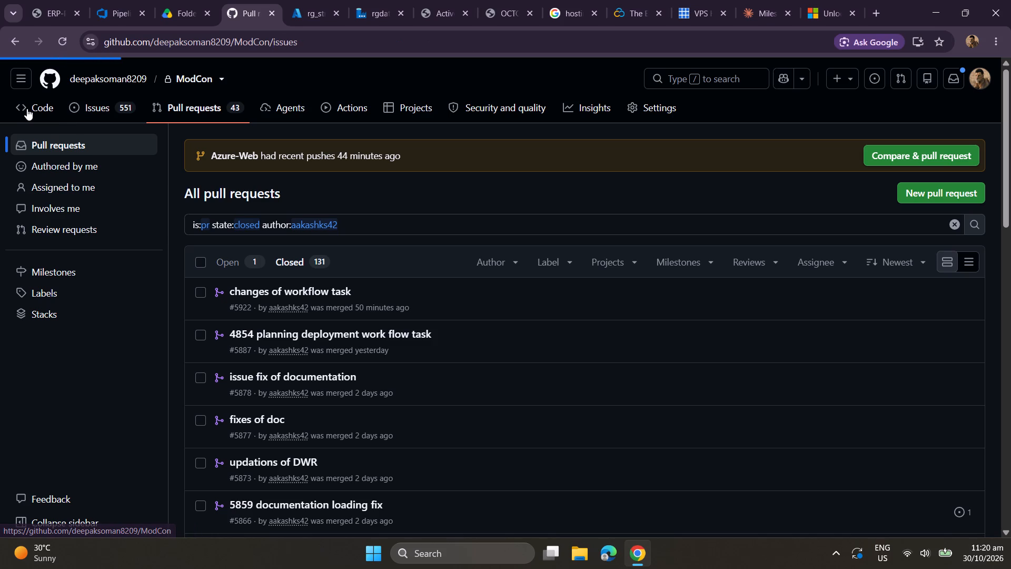
click(28, 108)
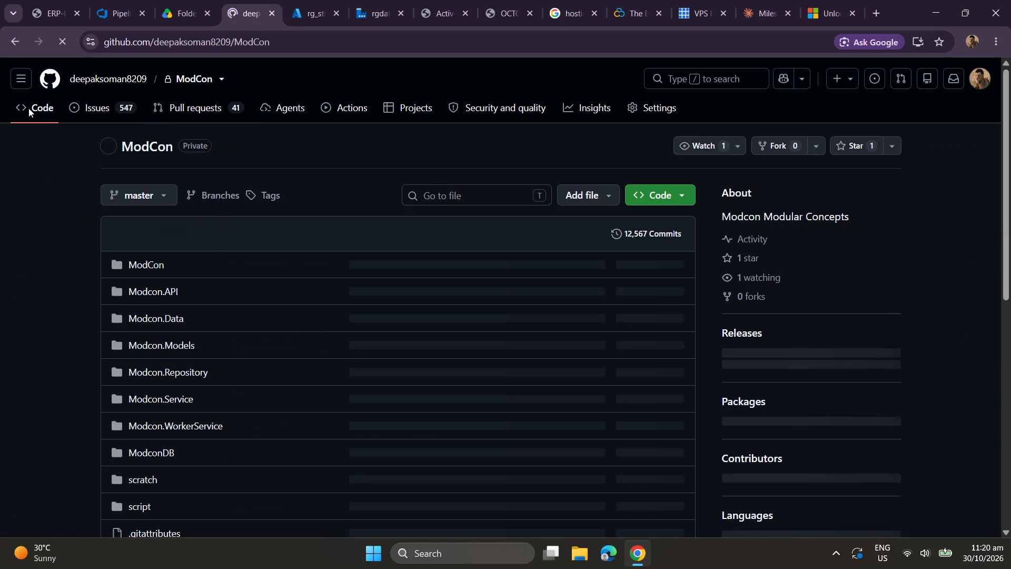
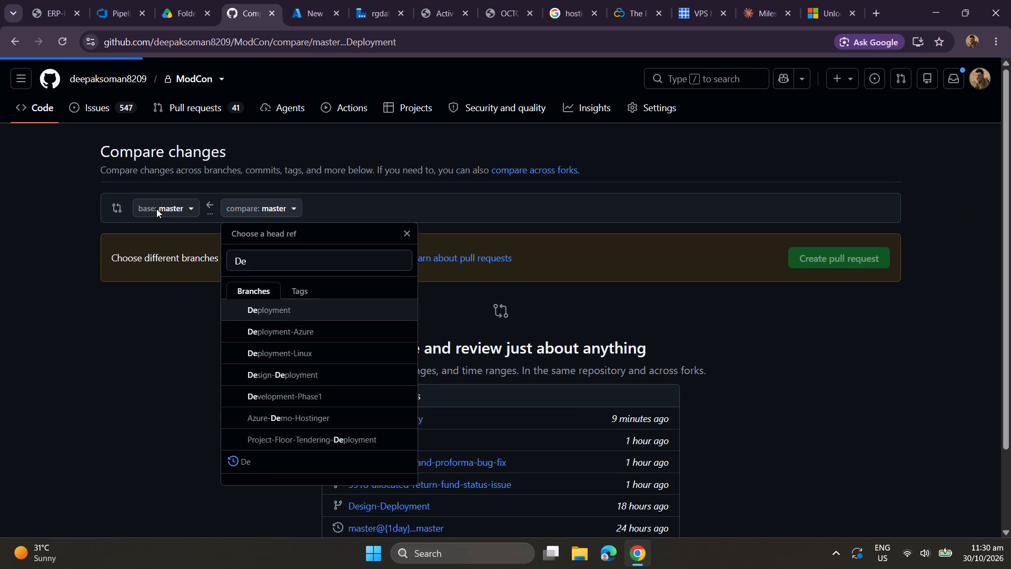
click(176, 211)
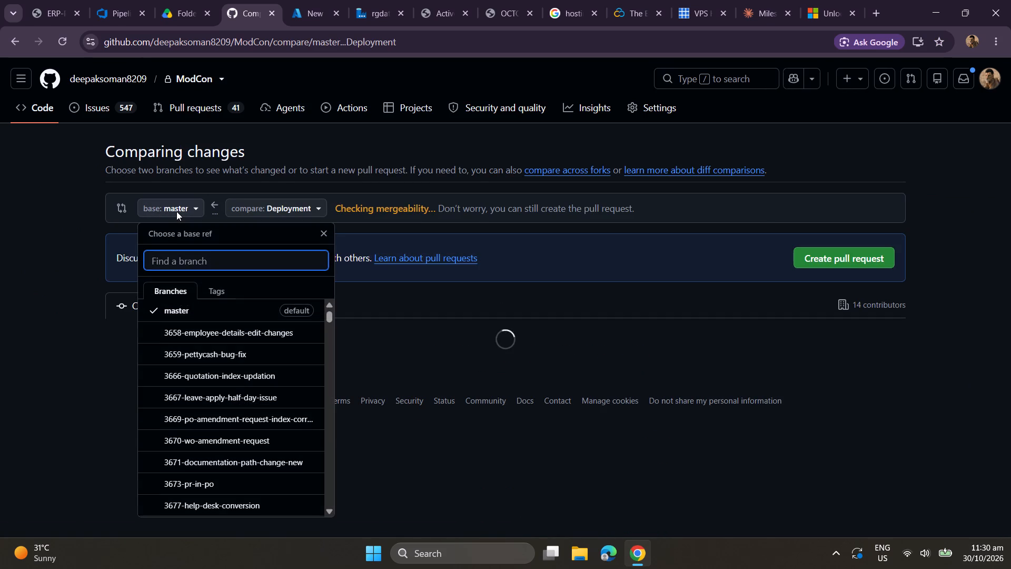
text(De)
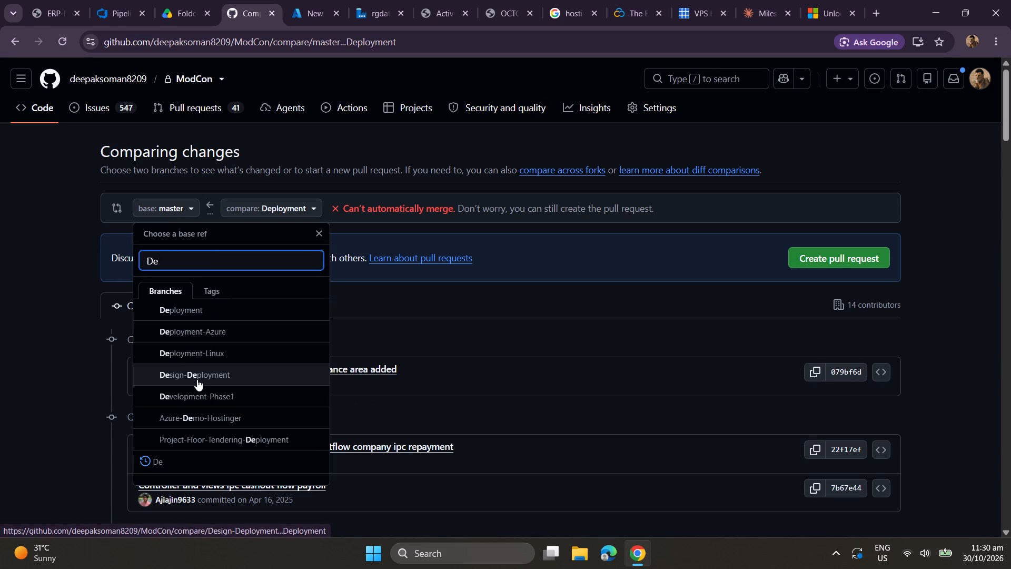
click(209, 414)
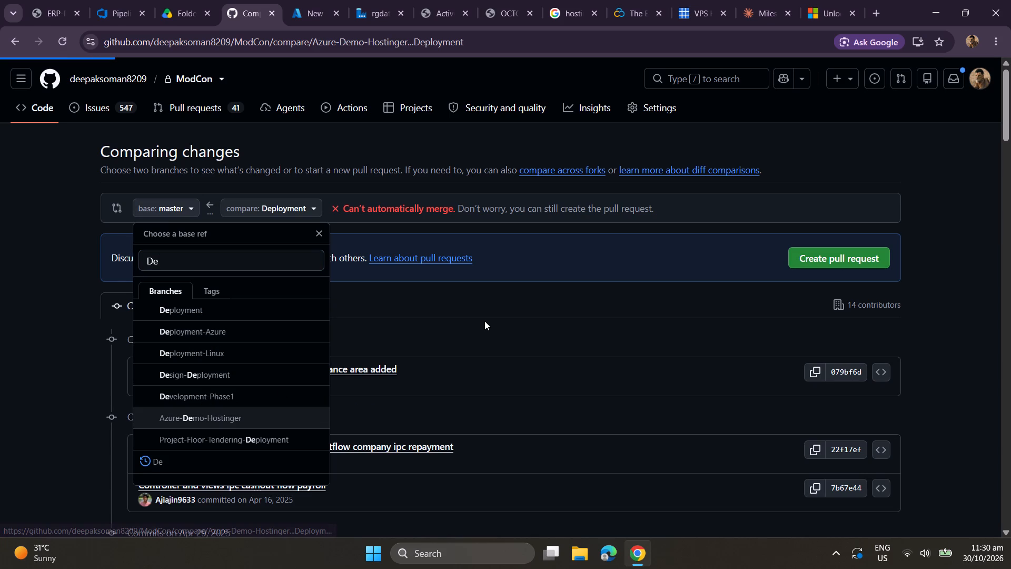
Create the pull request from Deployment into Azure-Demo-Hostinger with the default title "Deployment" and no description.
click(832, 254)
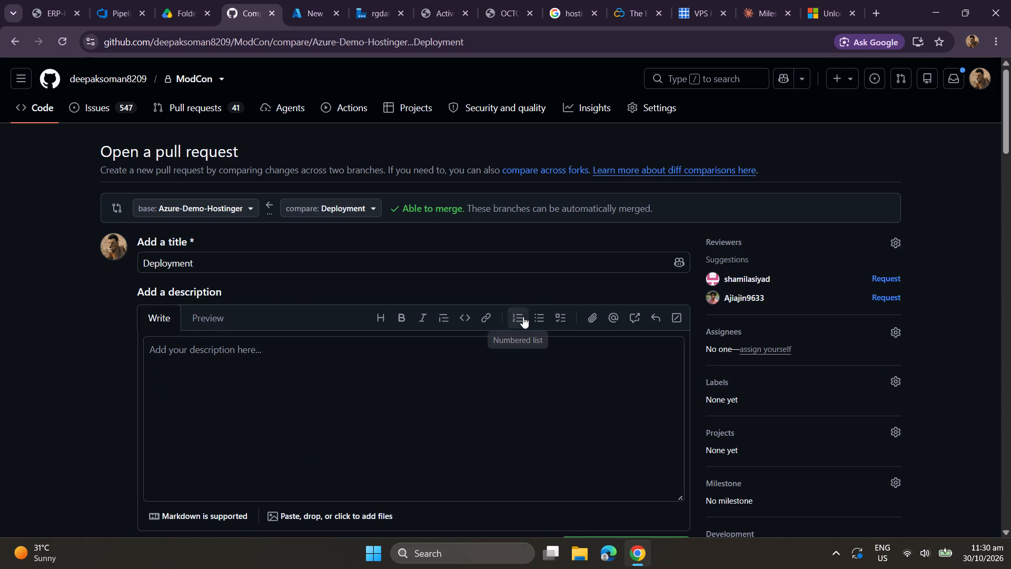
scroll(523, 317, down, 3)
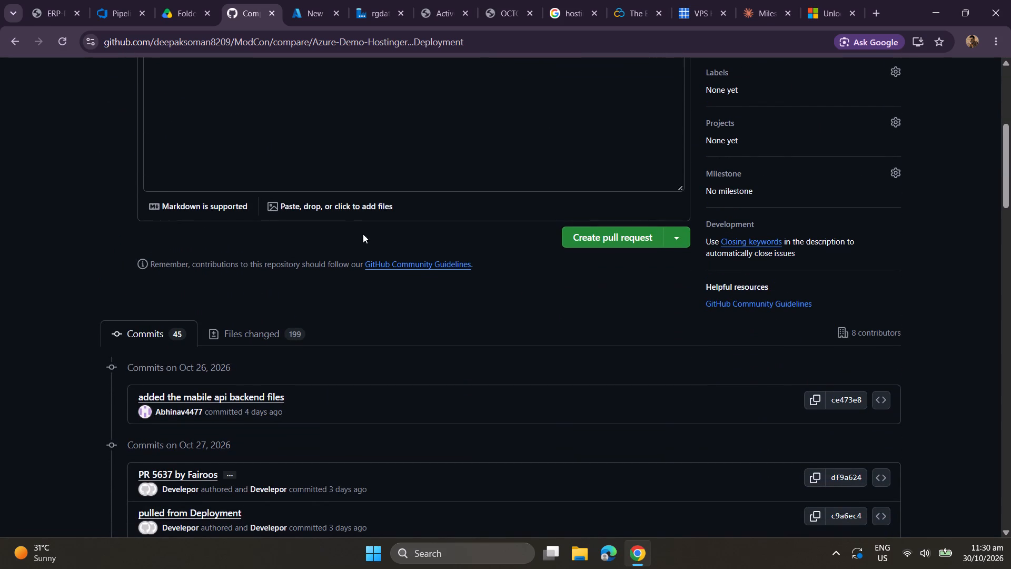
scroll(589, 242, up, 6)
scroll(589, 242, down, 2)
click(600, 364)
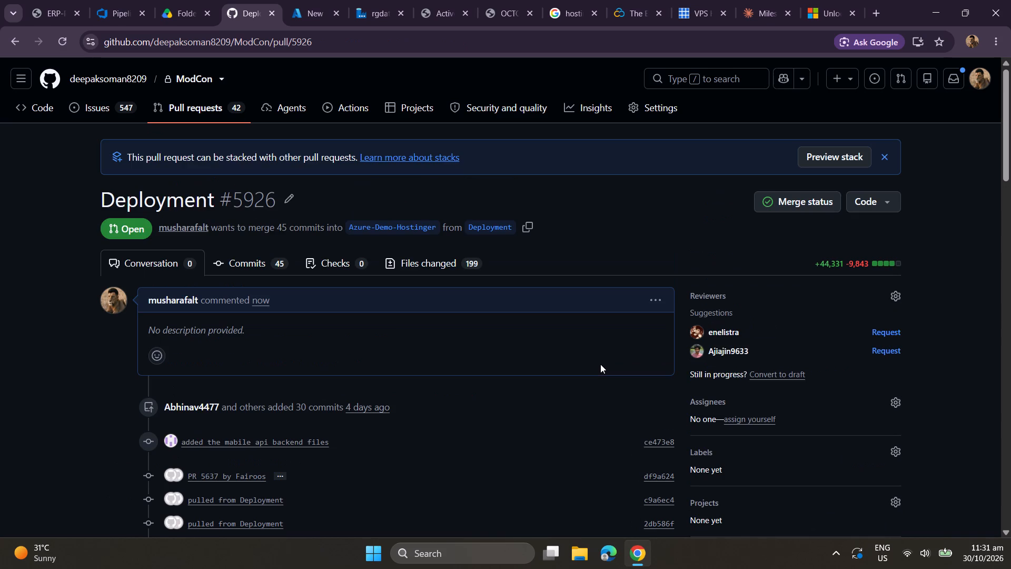
Merge the open Deployment pull request into Azure-Demo-Hostinger with the default commit message.
scroll(600, 364, down, 2)
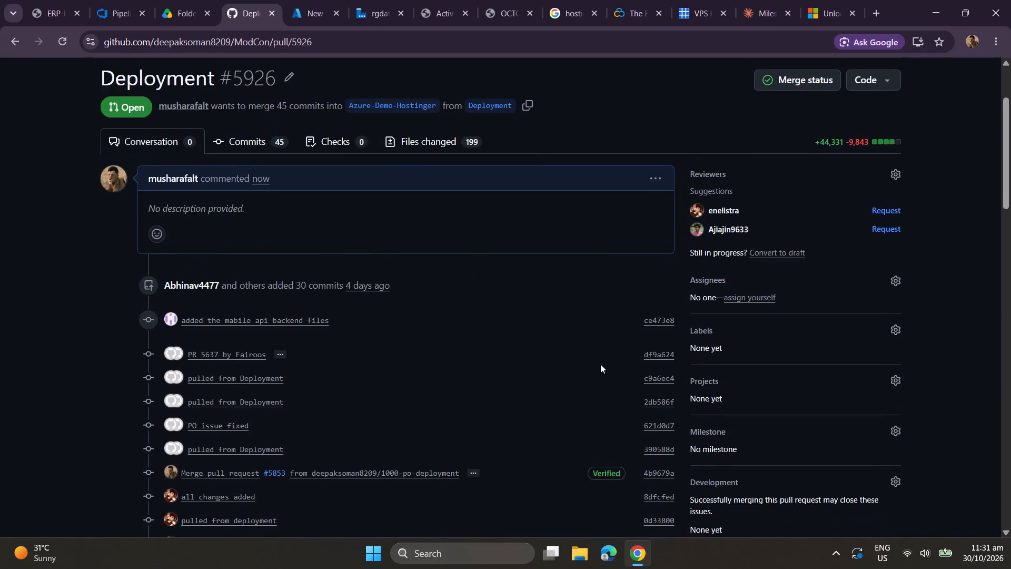
scroll(600, 364, down, 4)
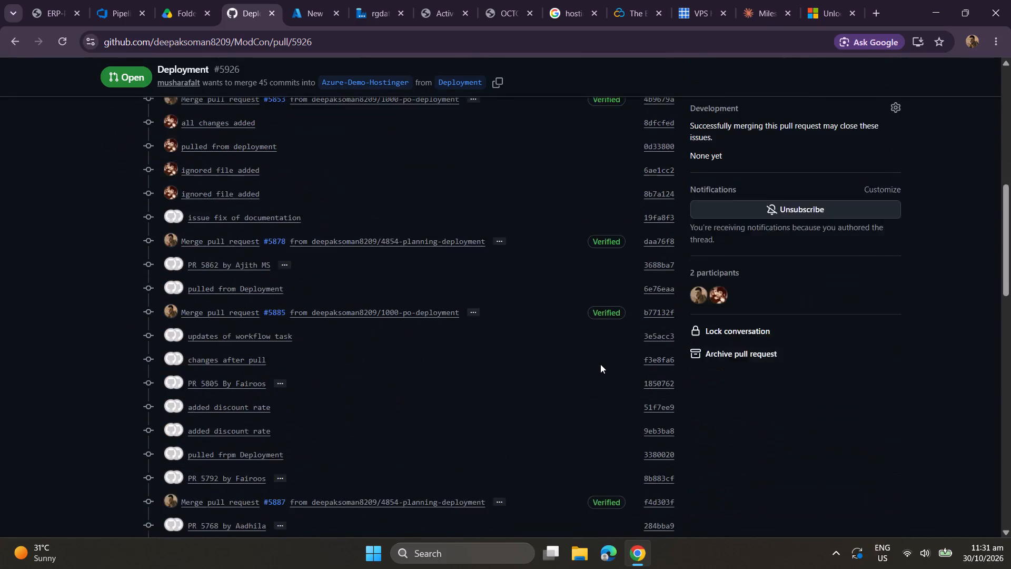
scroll(600, 364, down, 4)
scroll(398, 259, up, 2)
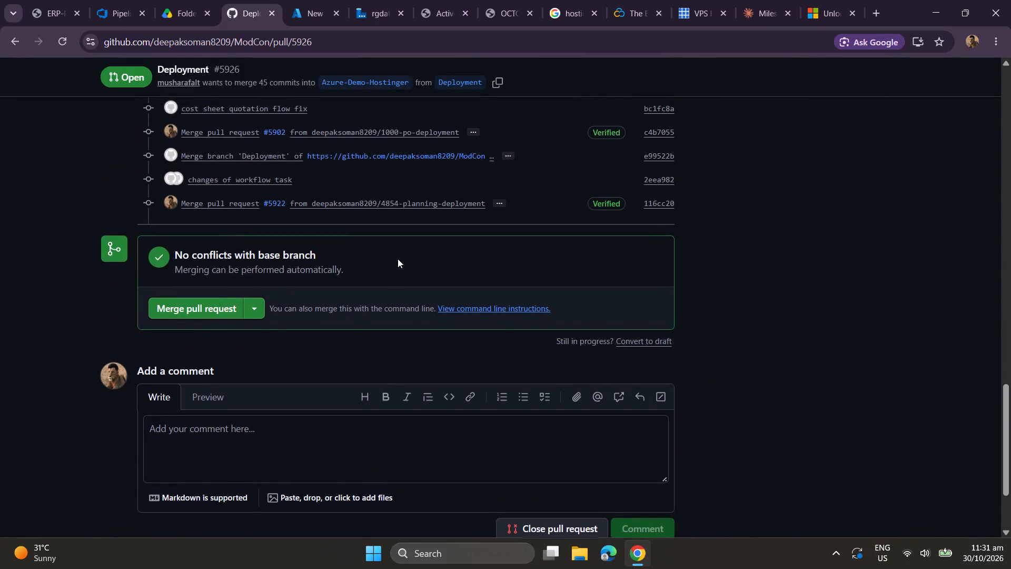
click(197, 317)
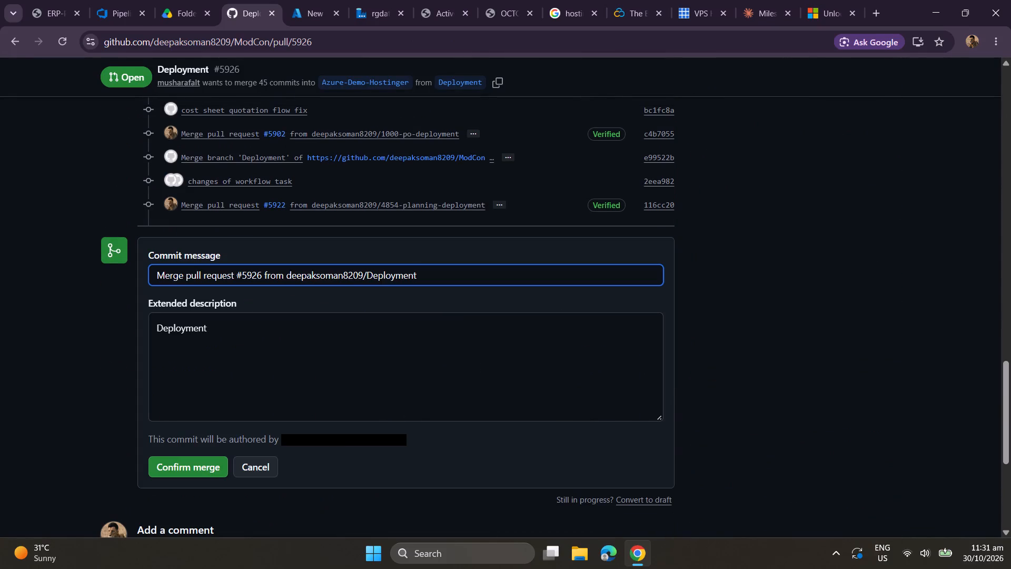
click(211, 463)
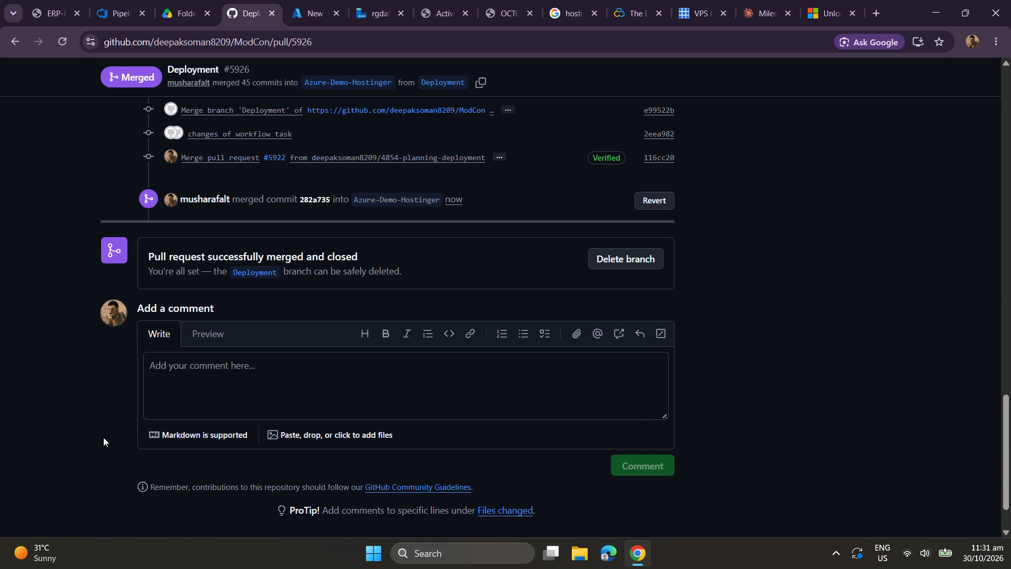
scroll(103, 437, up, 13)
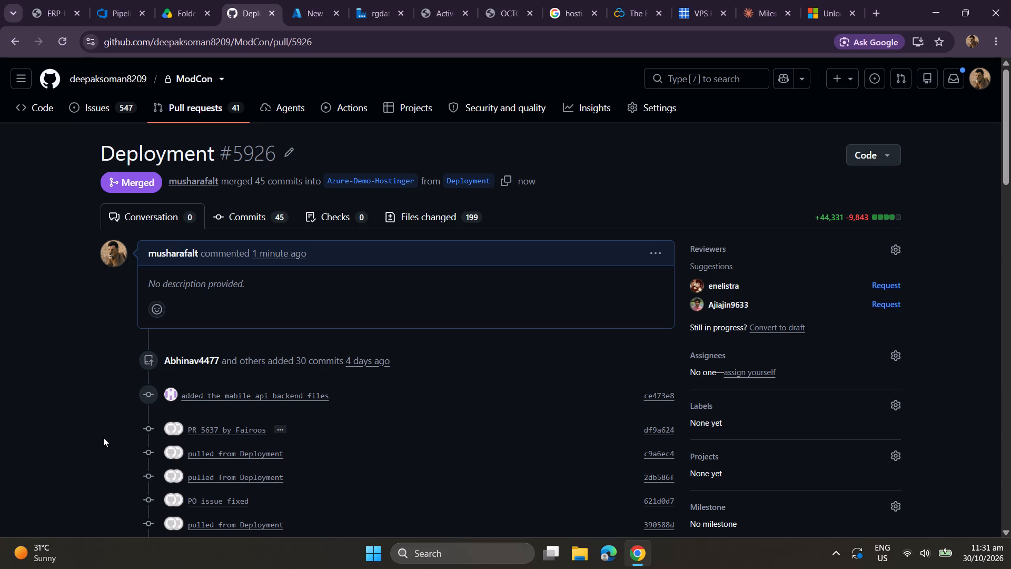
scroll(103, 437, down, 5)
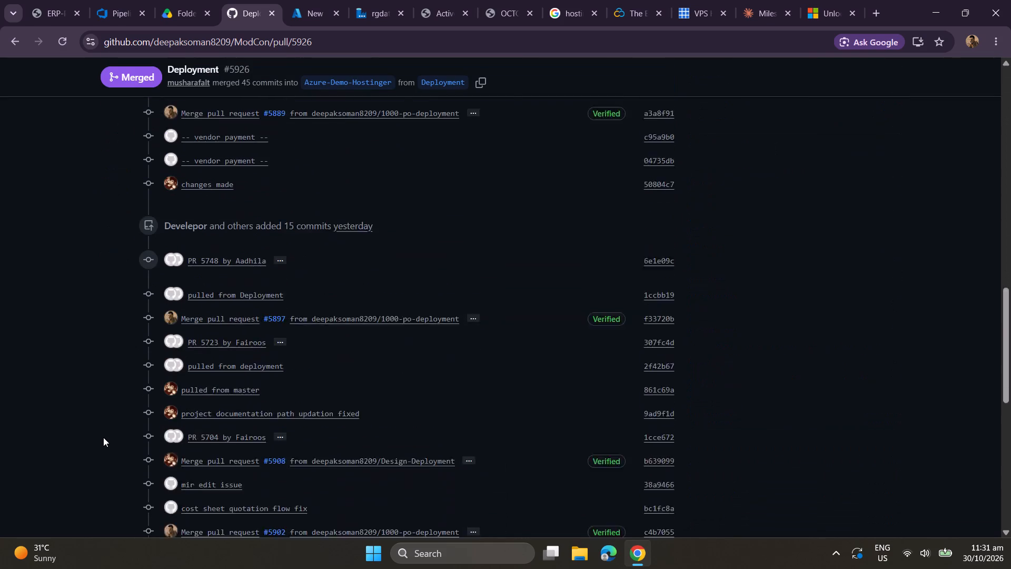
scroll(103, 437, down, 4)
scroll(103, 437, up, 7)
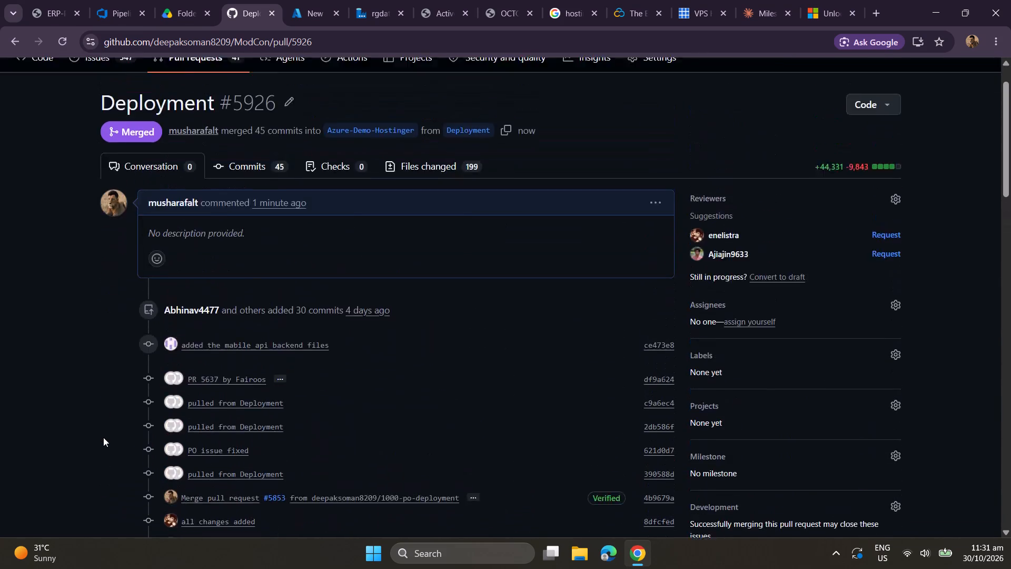
Switch to Azure DevOps, open the newest Modcon-Dev pipeline run, #20261030.1, and check its summary, warnings and stages.
click(117, 8)
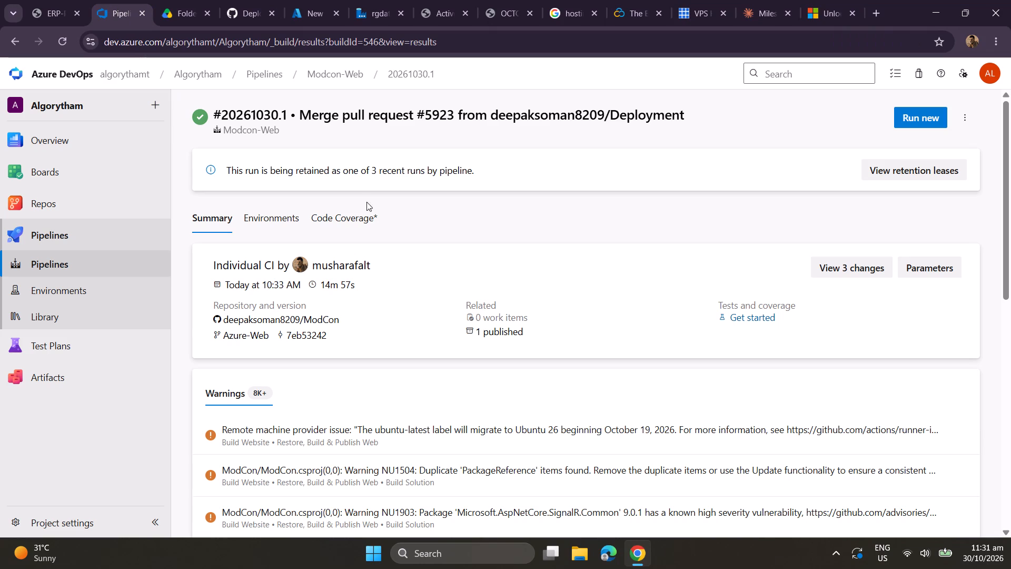
click(310, 76)
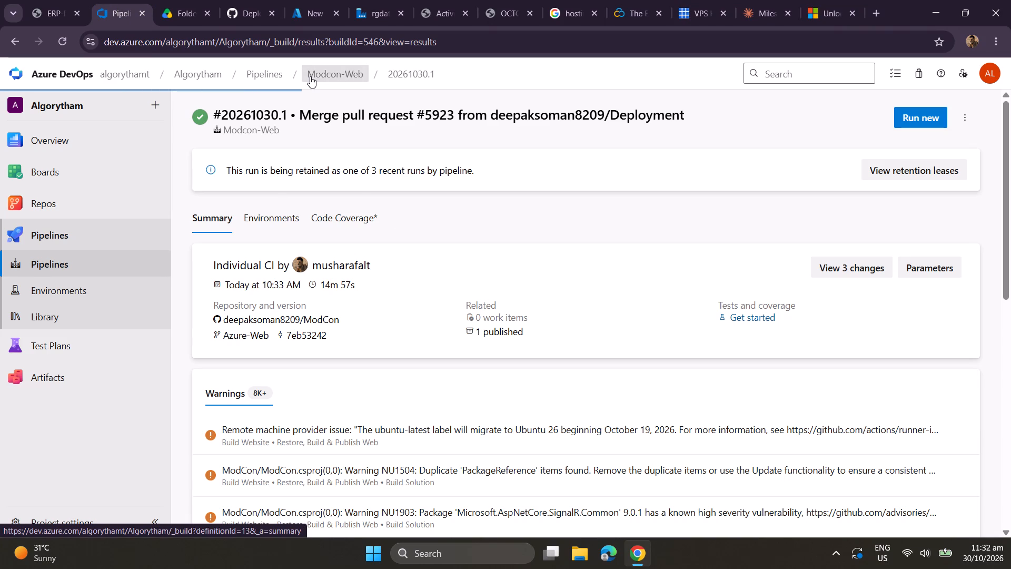
click(258, 72)
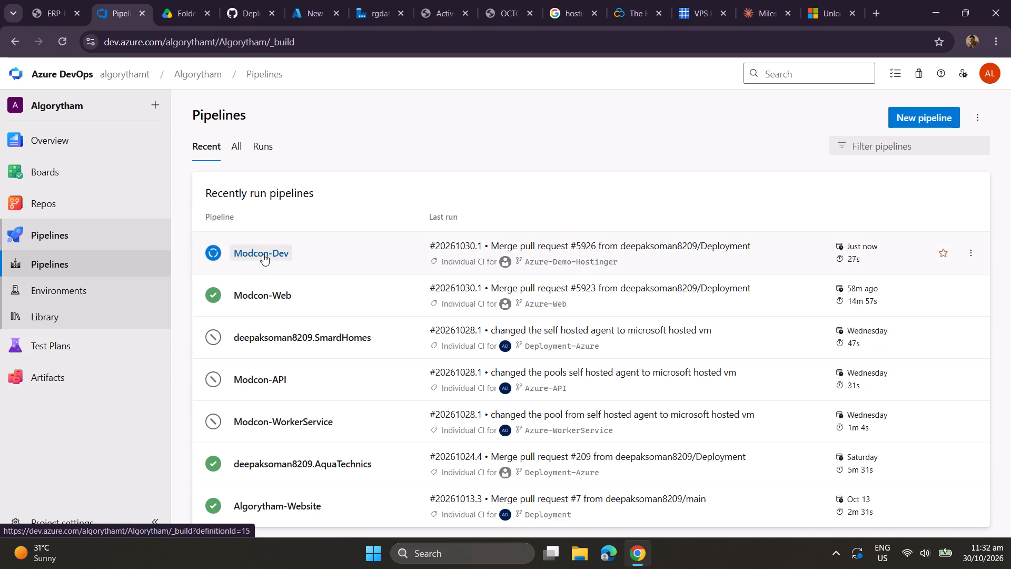
click(263, 253)
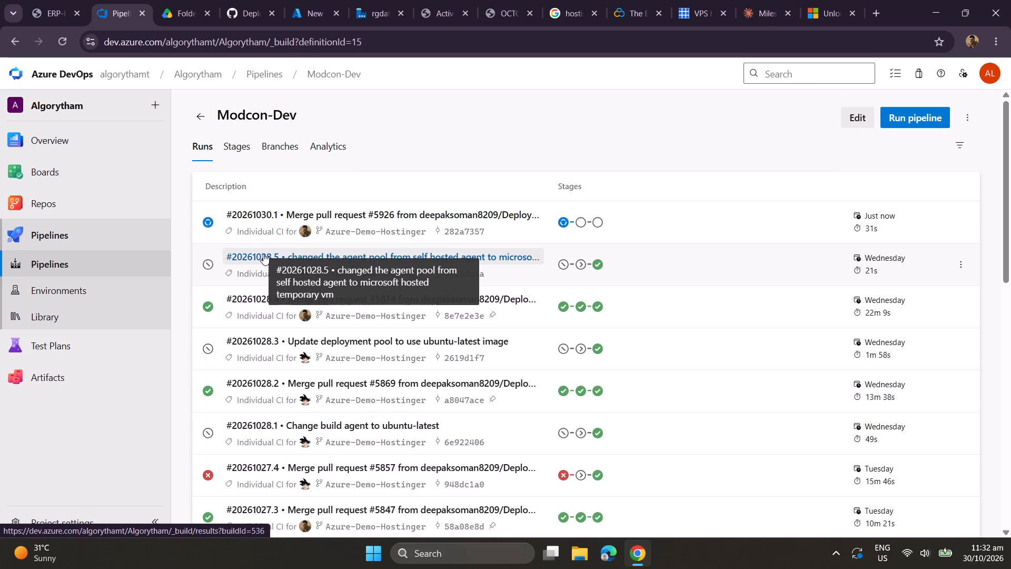
click(367, 213)
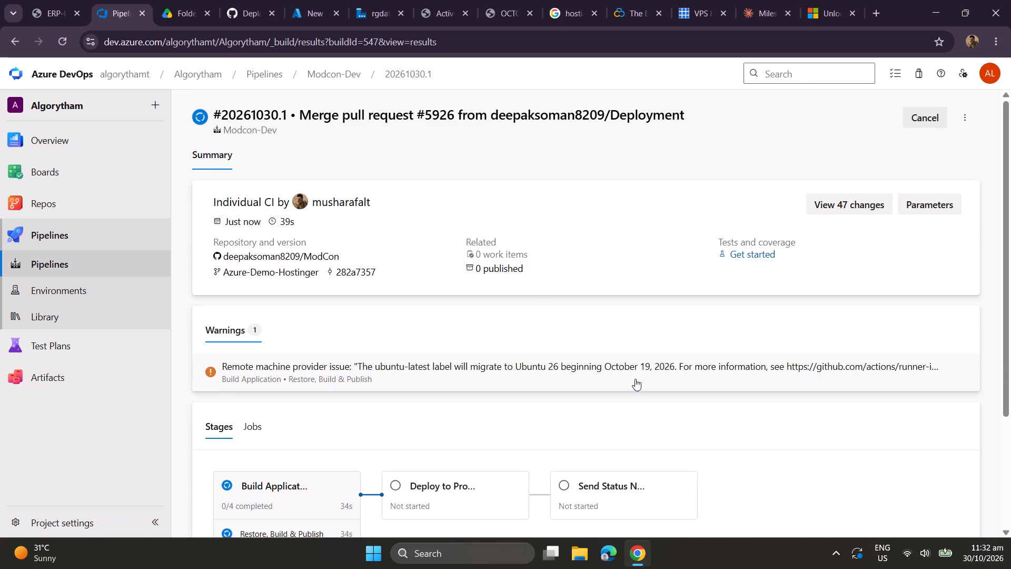
scroll(635, 379, down, 2)
scroll(635, 379, up, 6)
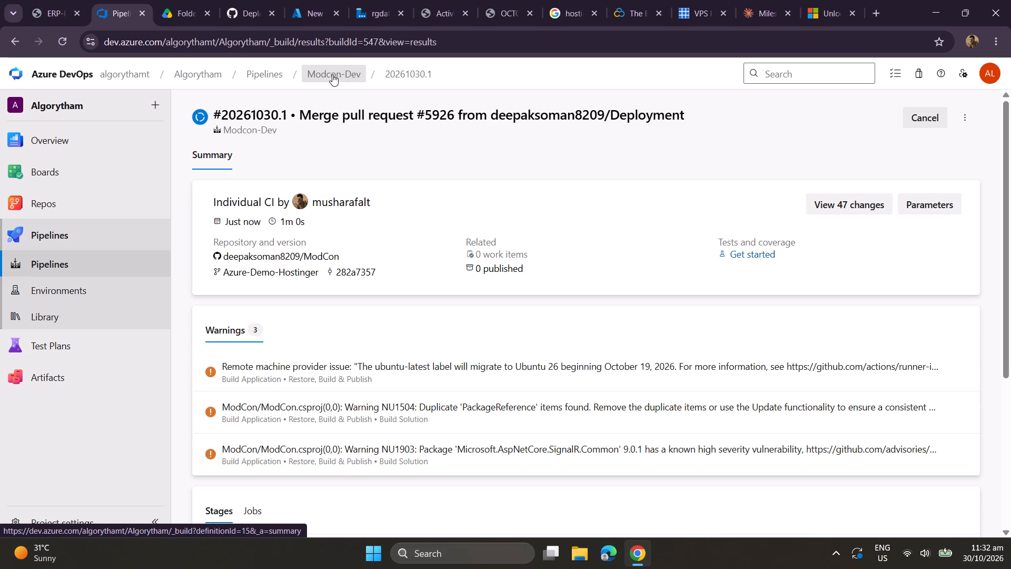
scroll(601, 297, down, 6)
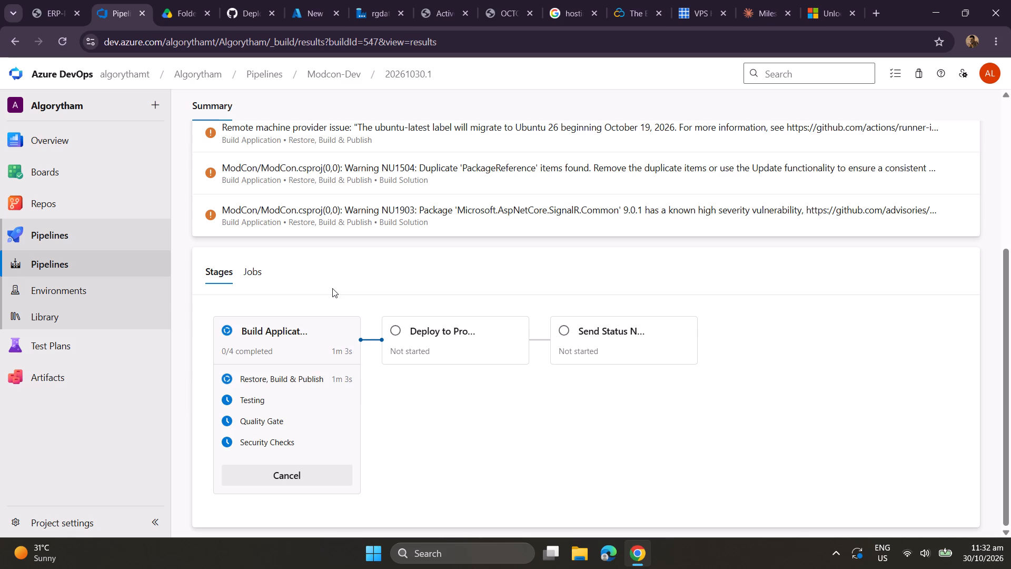
Open the logs of the Restore, Build & Publish job to check its task progress.
click(306, 379)
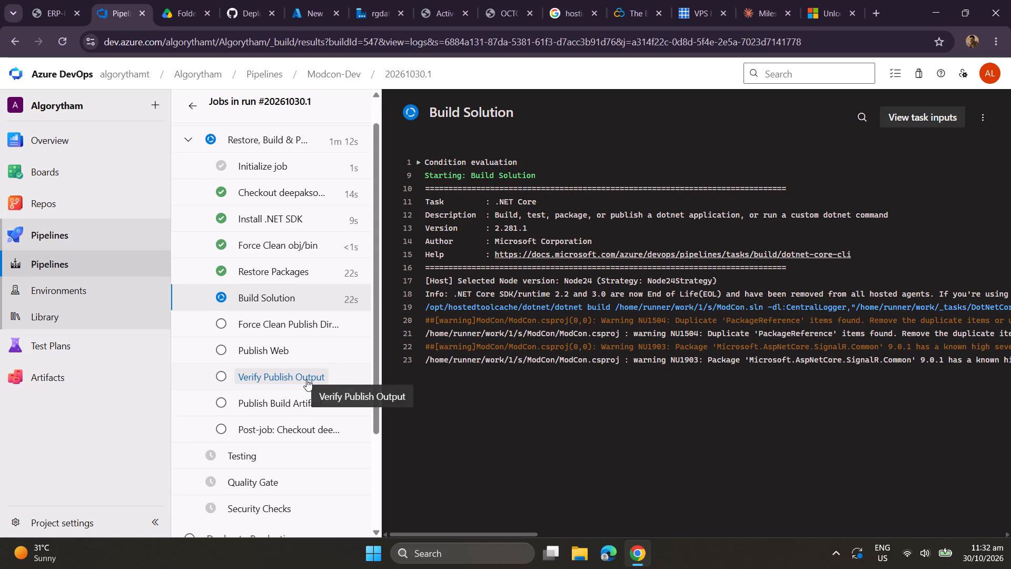
scroll(208, 146, up, 2)
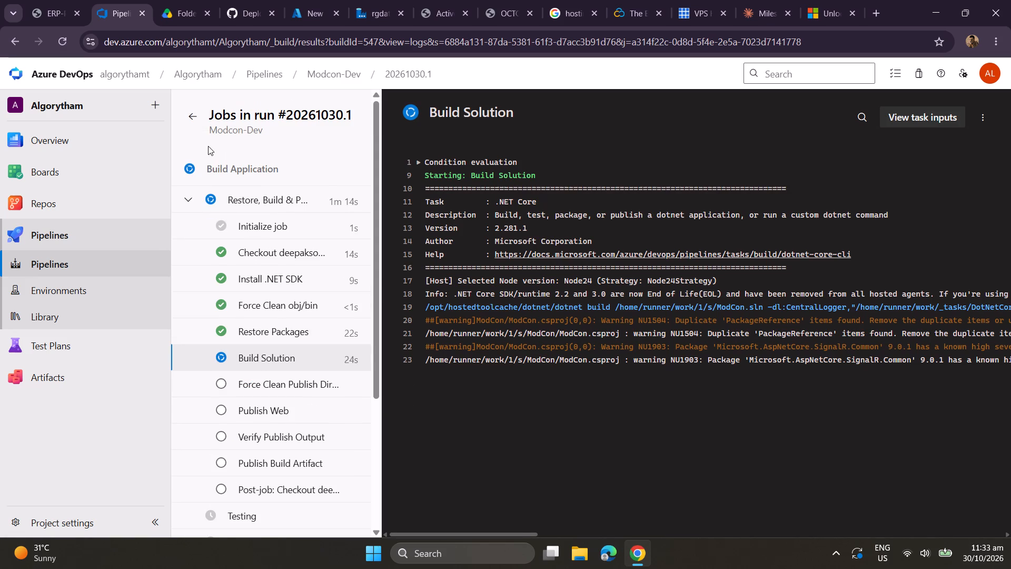
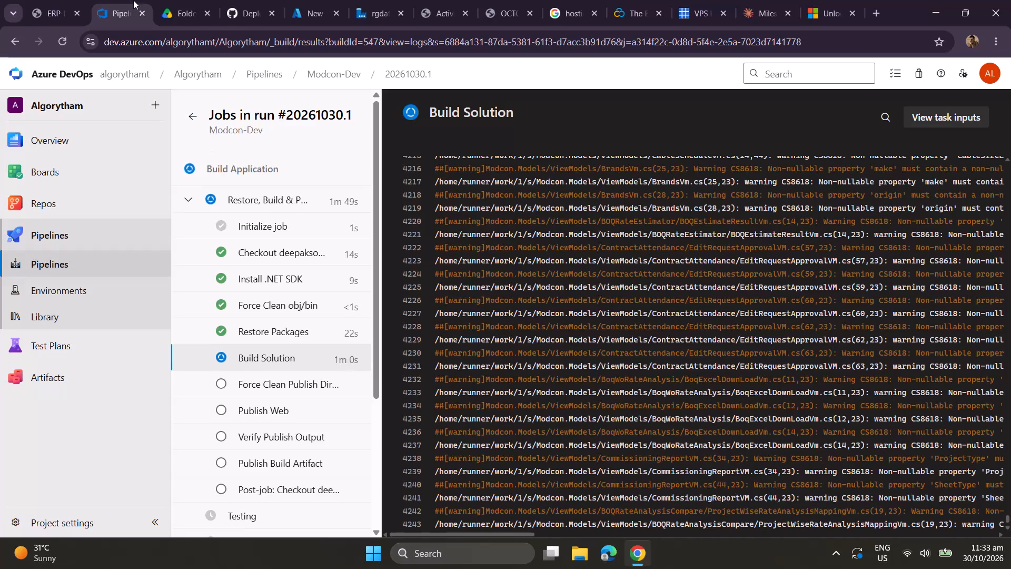
Switch to GitHub and merge the open ModCon pull request "changes of DWR" #5927 into Deployment with the default commit message.
click(248, 7)
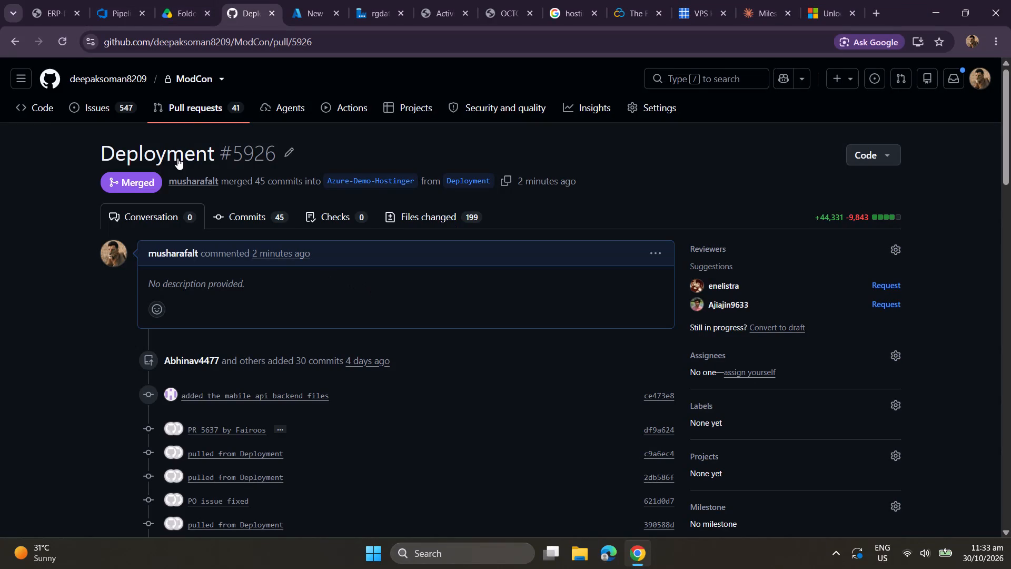
click(194, 109)
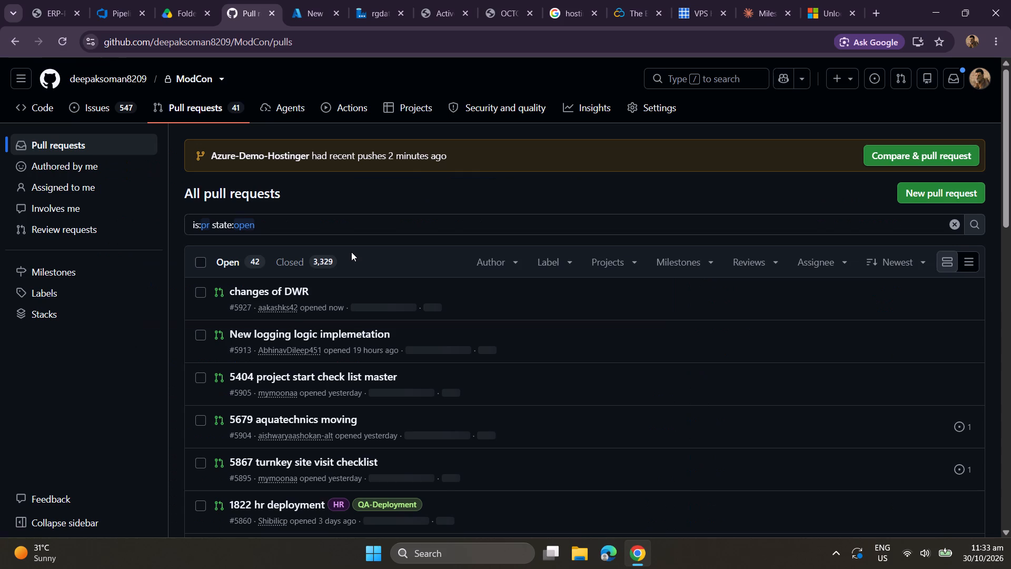
click(279, 293)
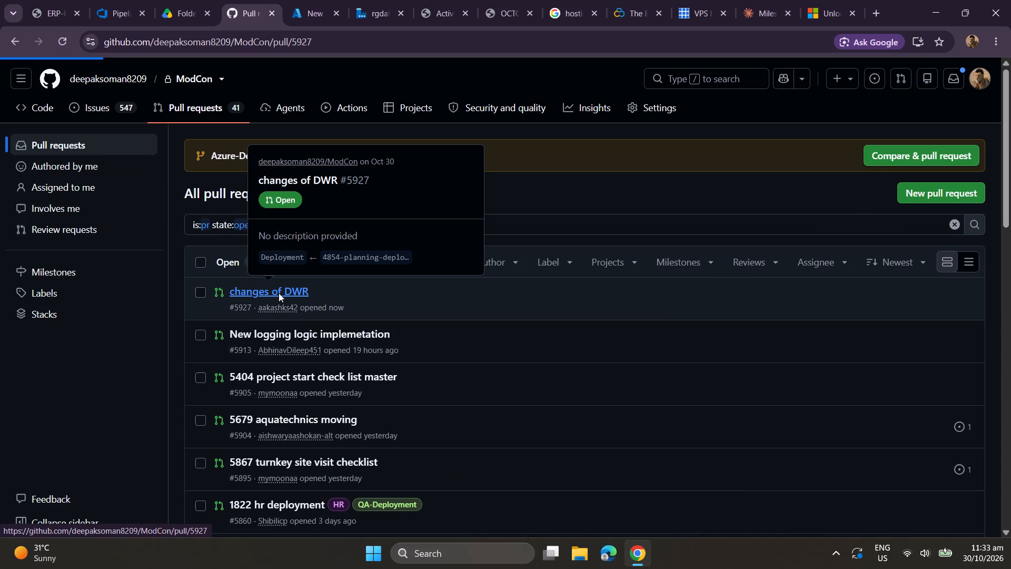
scroll(288, 359, down, 3)
scroll(288, 359, up, 3)
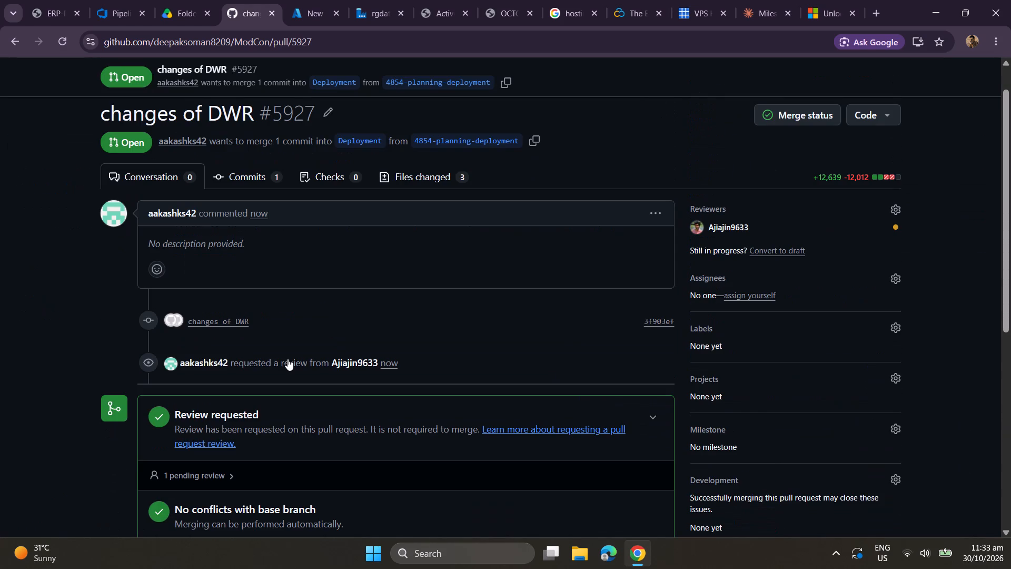
scroll(288, 359, down, 4)
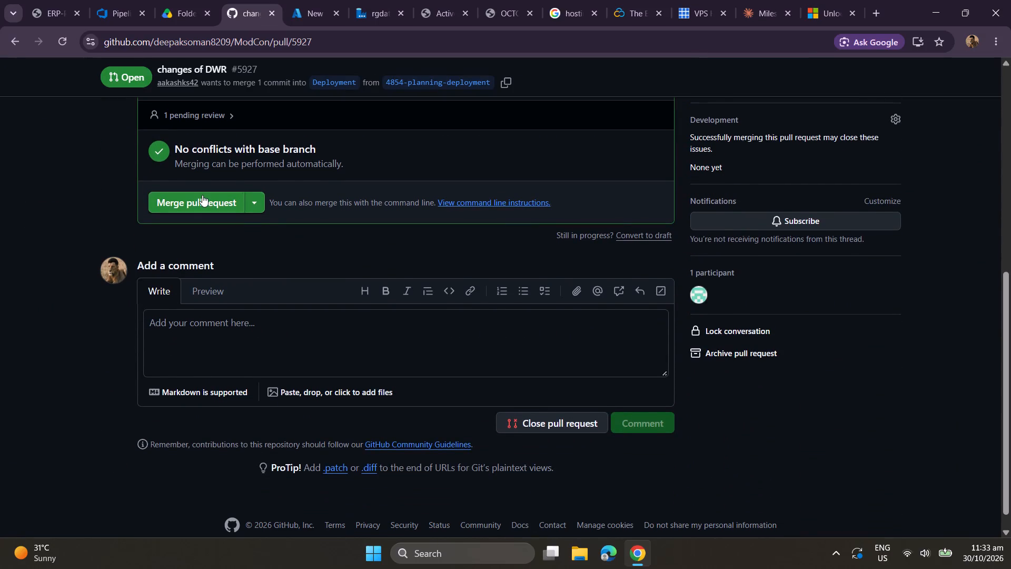
click(194, 199)
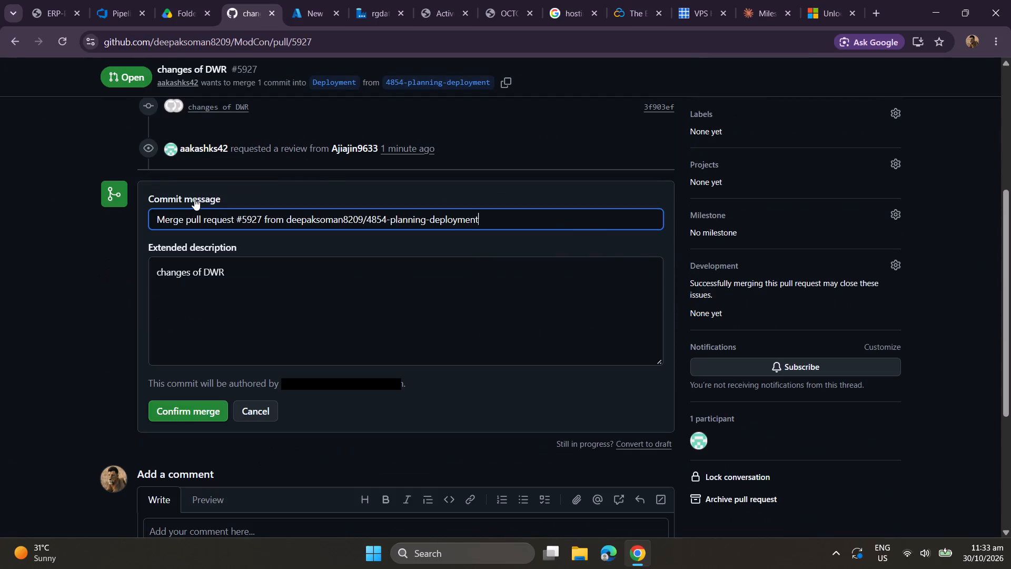
click(173, 413)
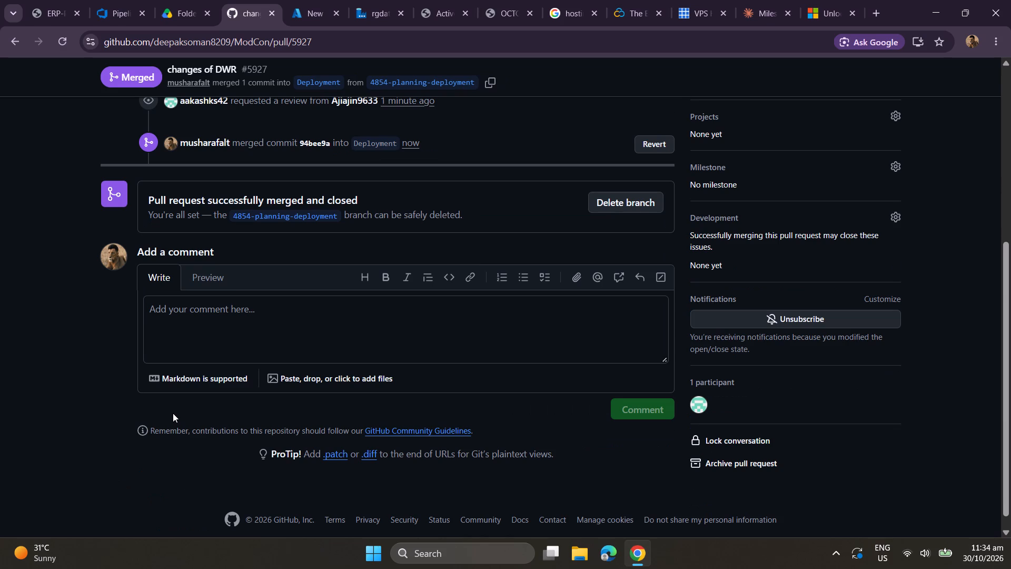
Return to Azure DevOps and check the Build Solution log of Modcon-Dev run #20261030.1 for its progress.
click(104, 12)
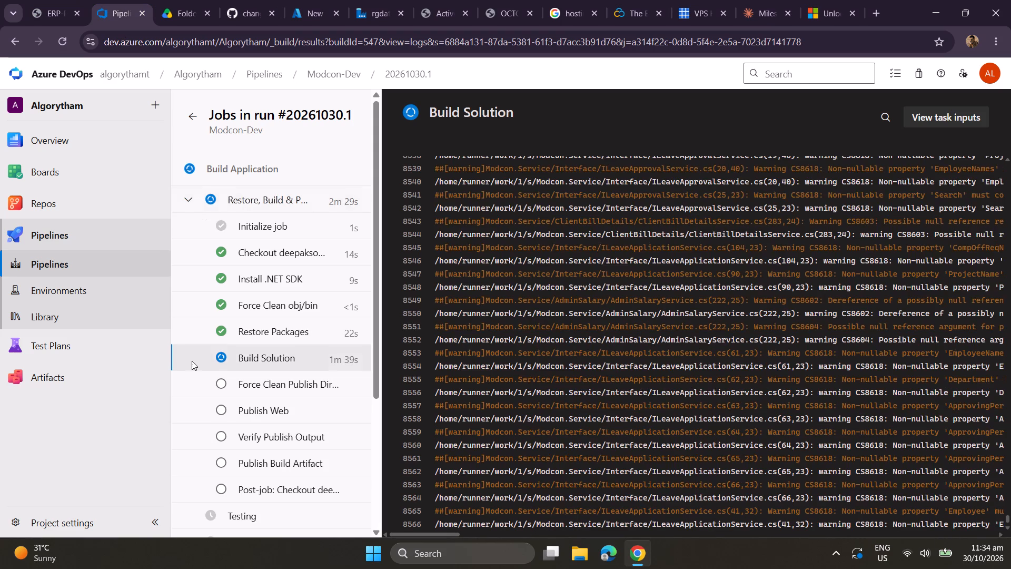
scroll(243, 356, down, 1)
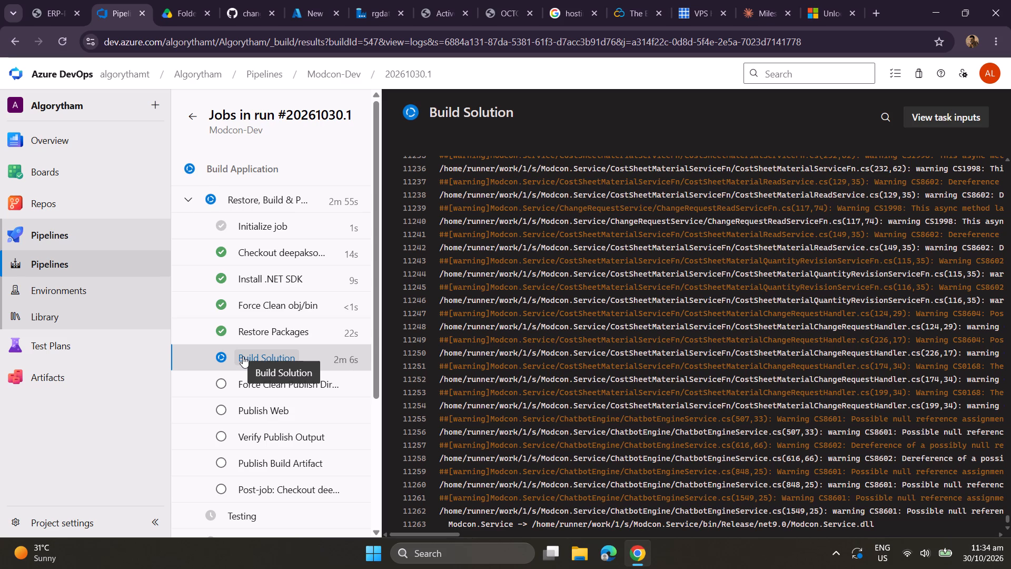
scroll(594, 406, down, 4)
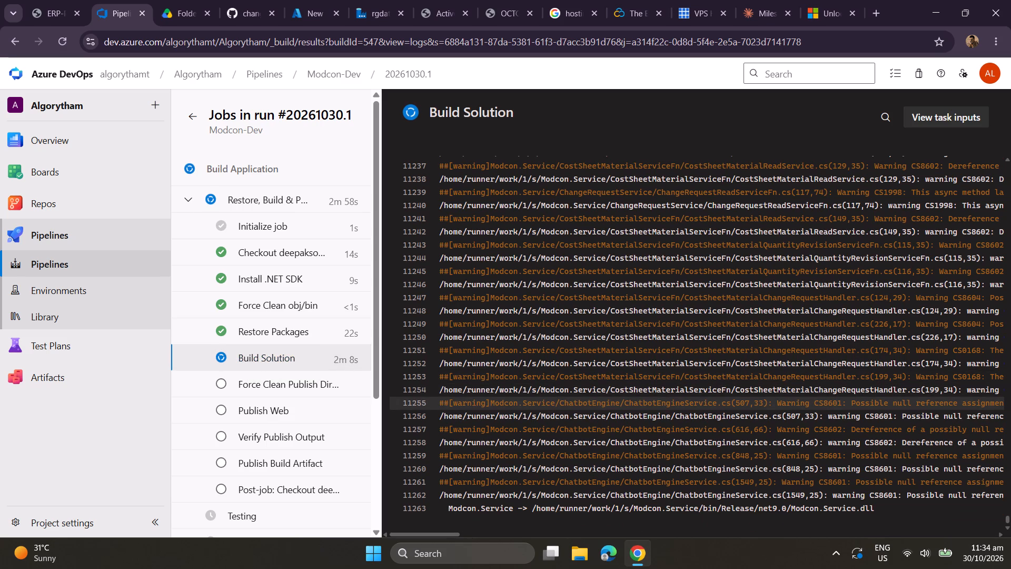
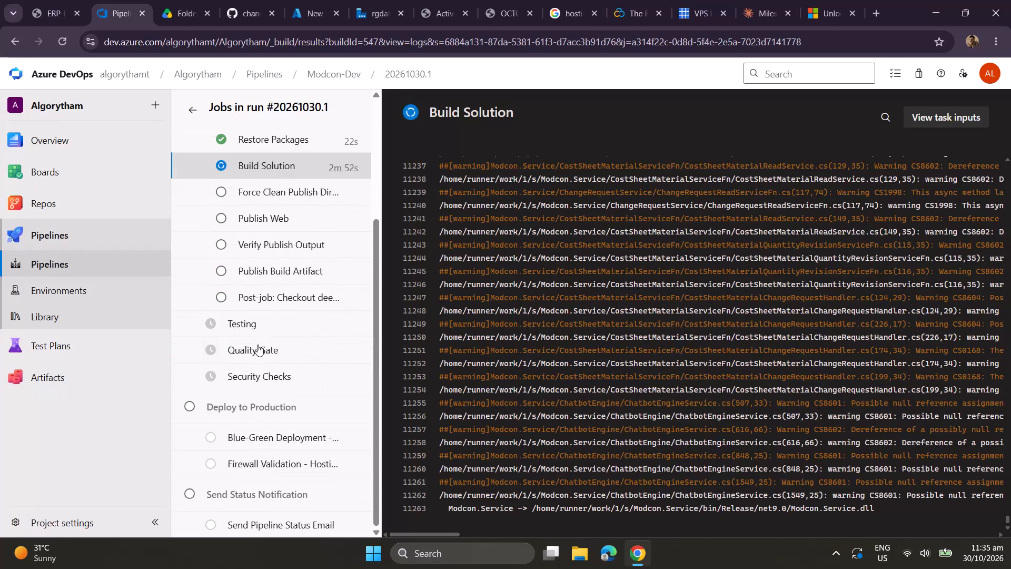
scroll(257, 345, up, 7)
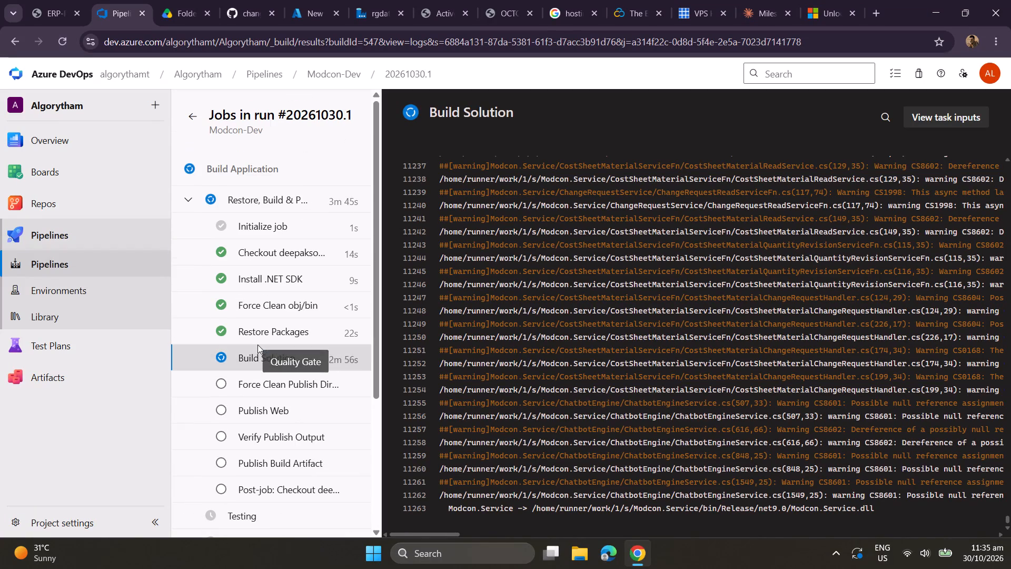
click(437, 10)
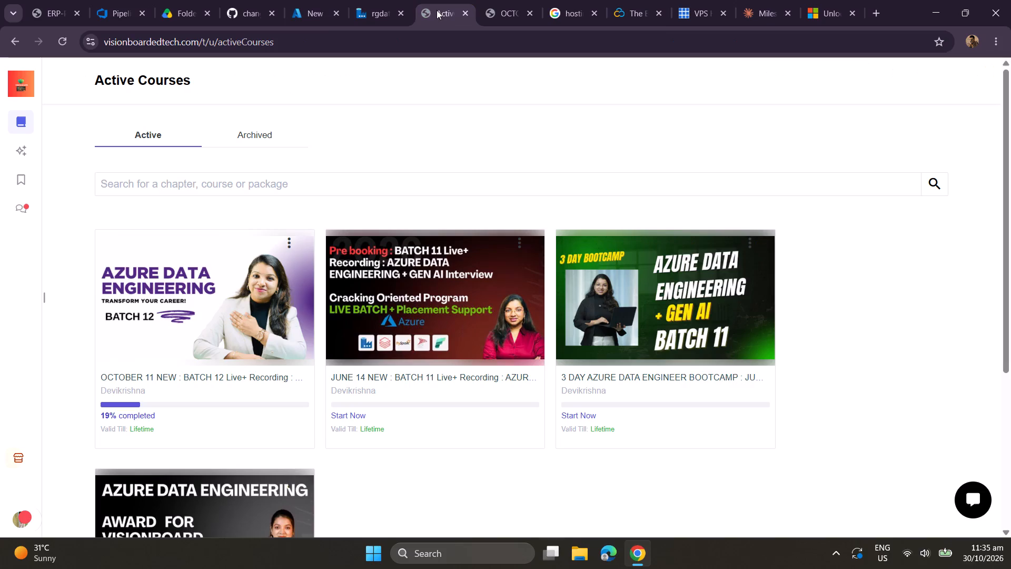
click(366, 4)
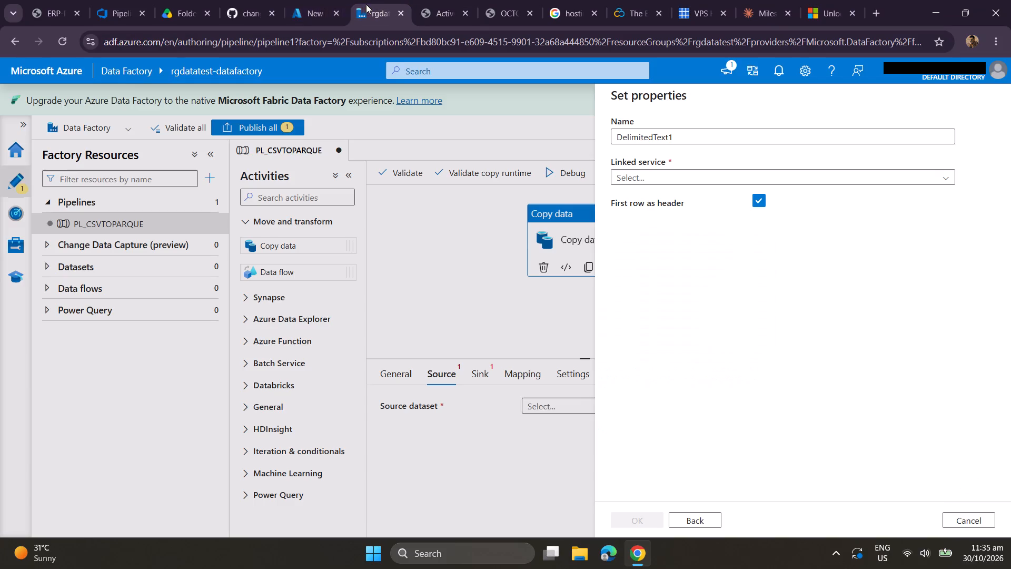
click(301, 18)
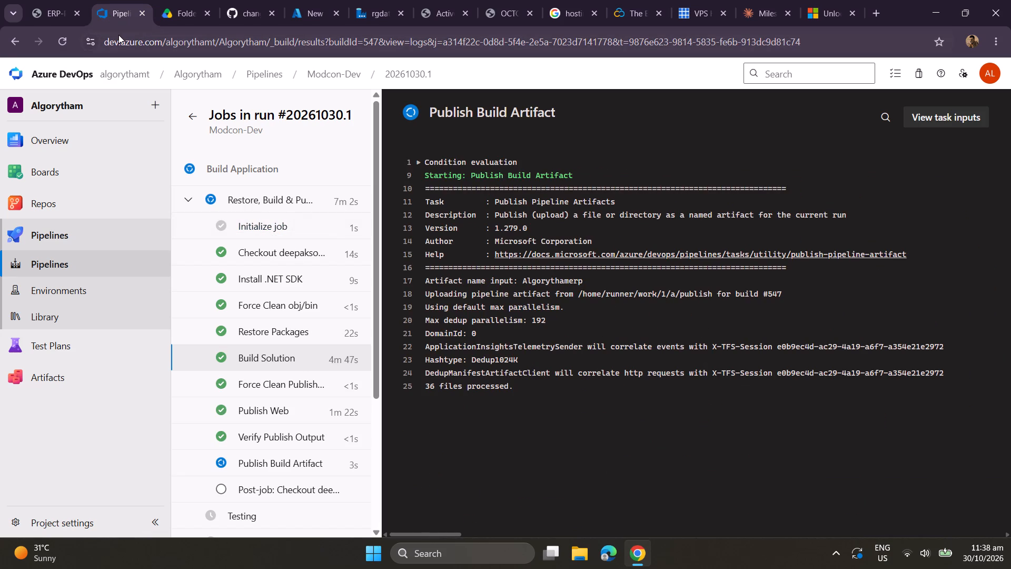
click(177, 11)
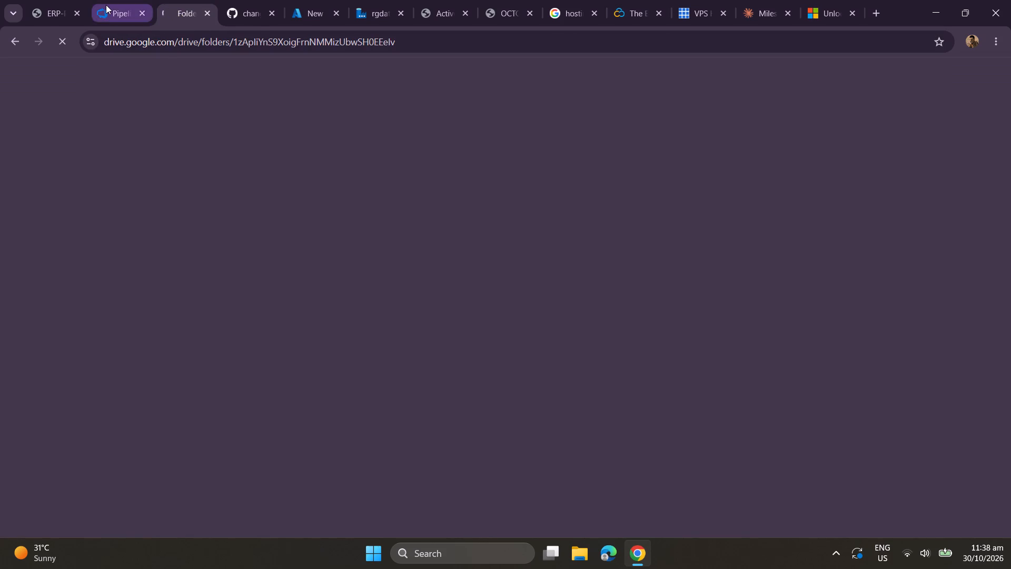
click(106, 5)
scroll(291, 304, down, 3)
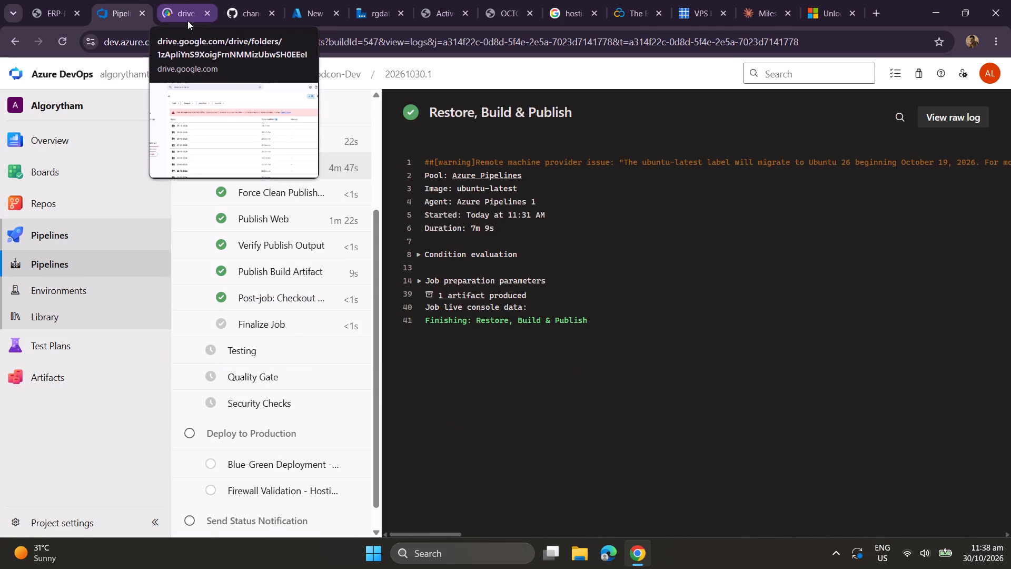
click(249, 20)
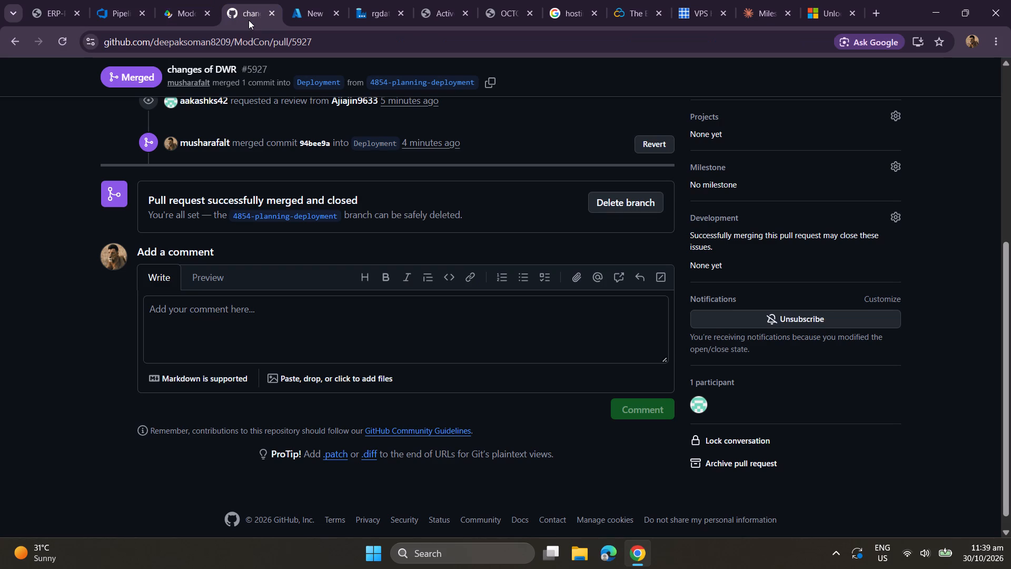
click(315, 13)
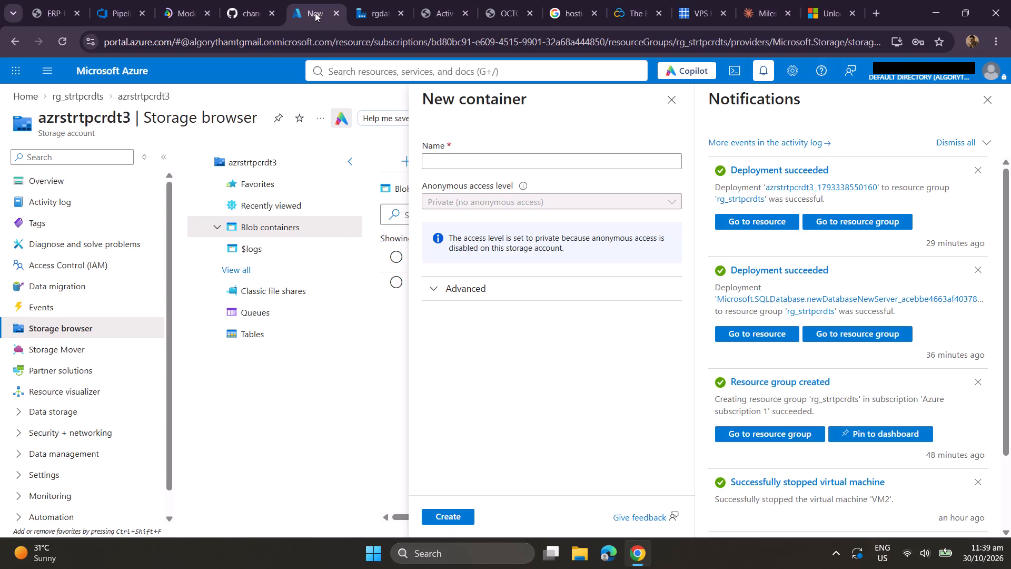
click(173, 4)
click(244, 9)
click(120, 7)
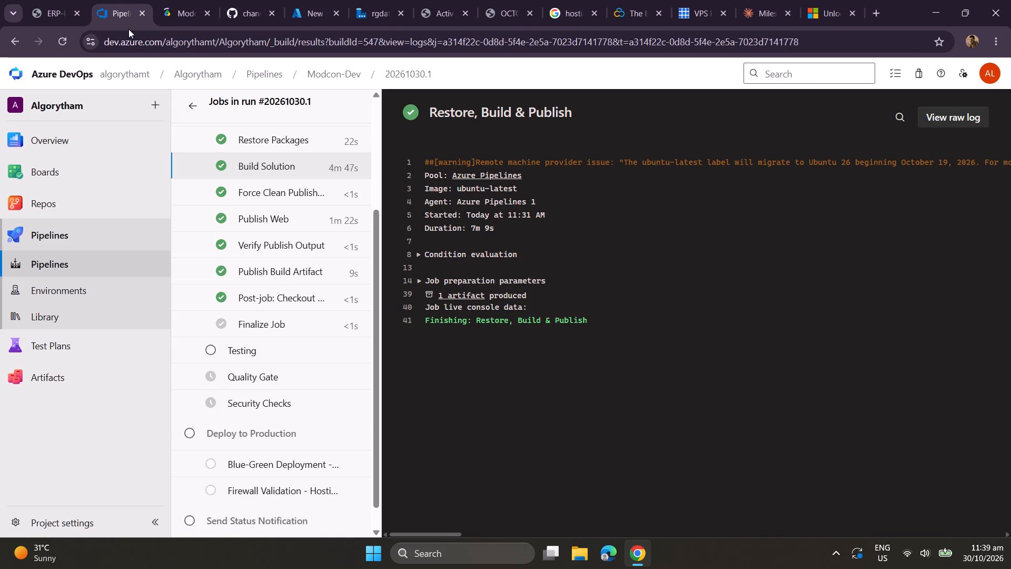
scroll(196, 190, up, 5)
scroll(196, 190, down, 6)
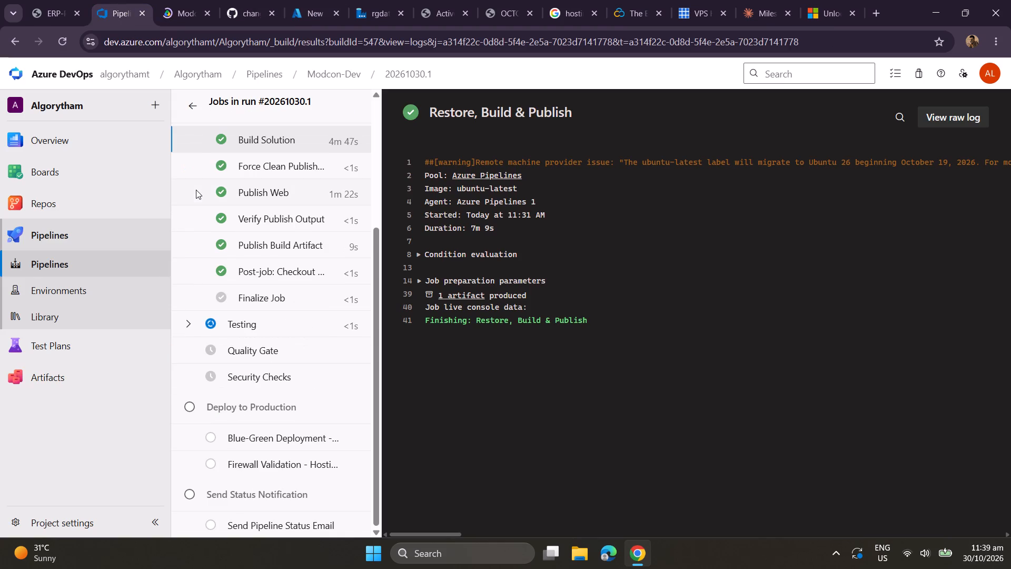
click(180, 14)
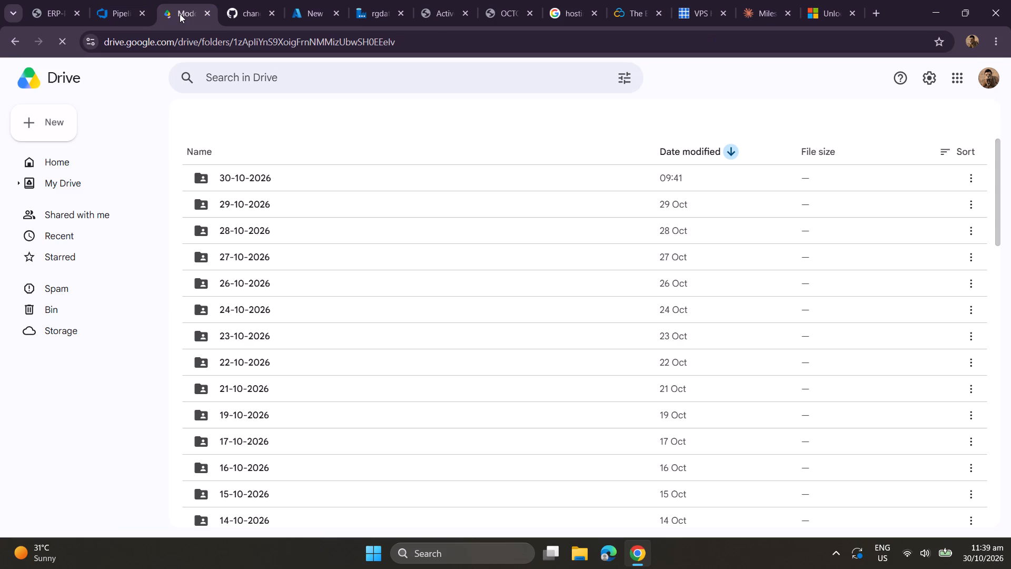
click(246, 14)
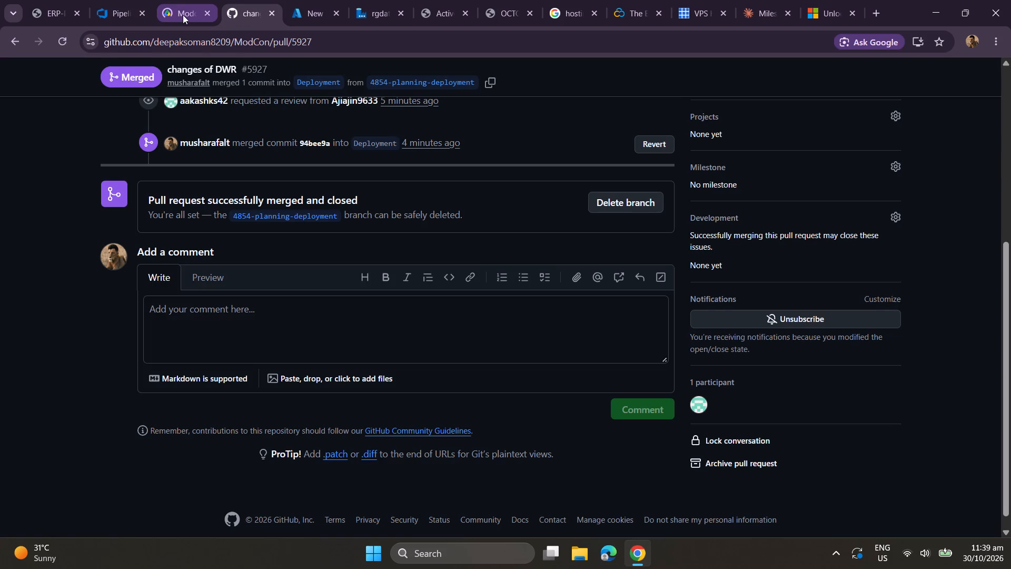
click(180, 15)
click(104, 14)
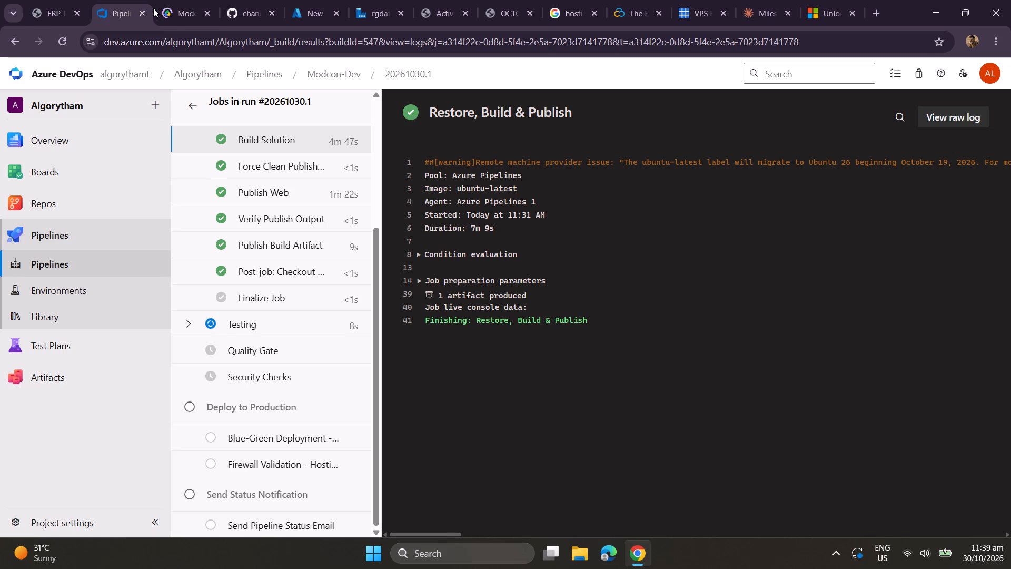
click(183, 15)
click(244, 16)
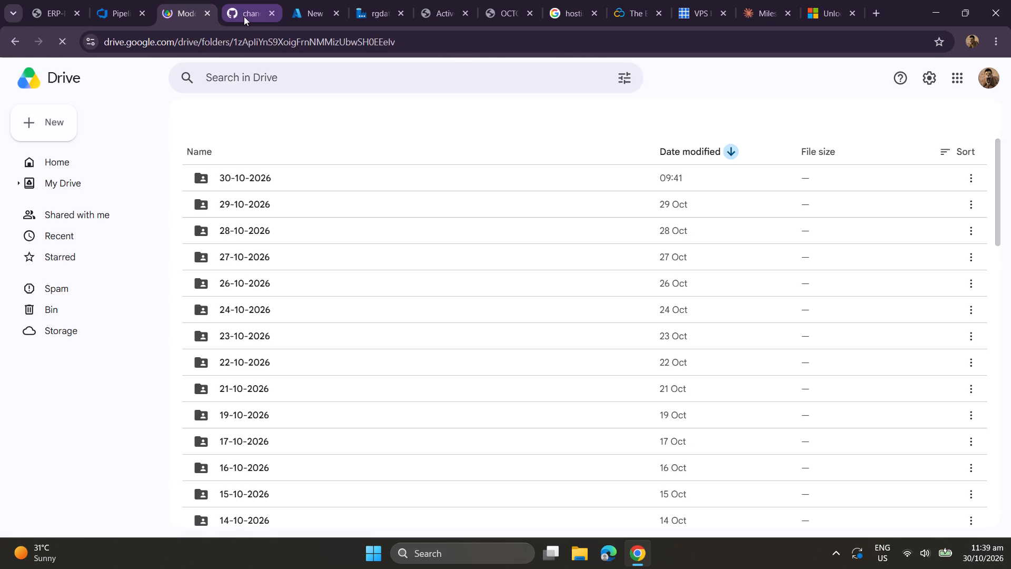
Switch to the Azure portal and create a blob container named blobcontainercredit in the azrstrtpcrdt3 storage account.
click(301, 9)
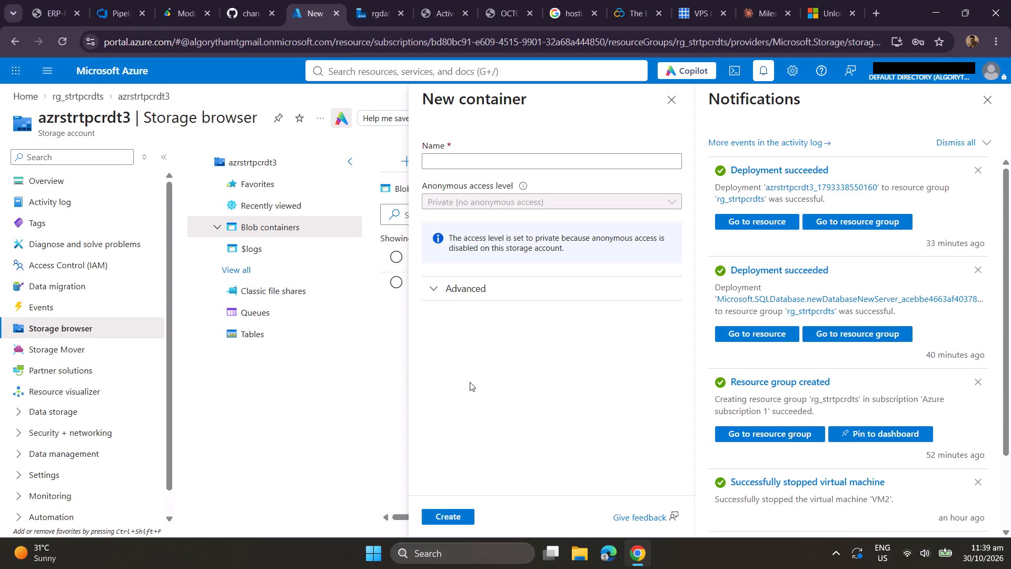
click(479, 158)
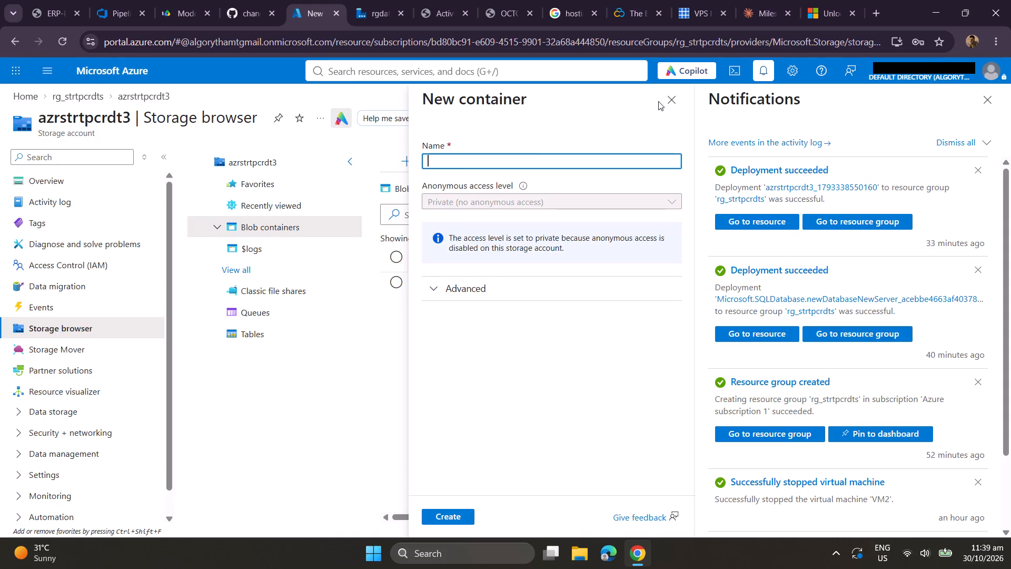
click(676, 100)
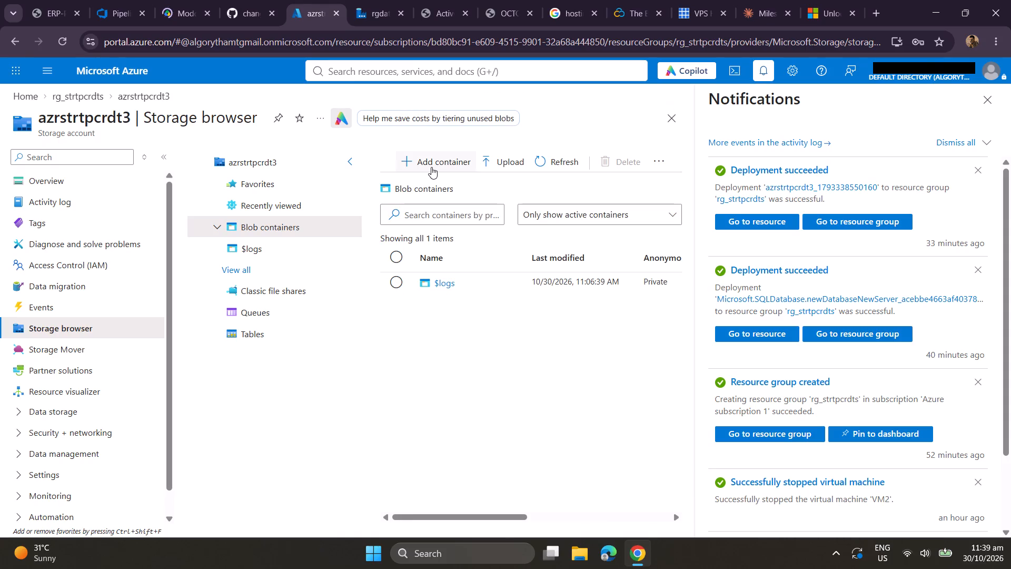
click(432, 166)
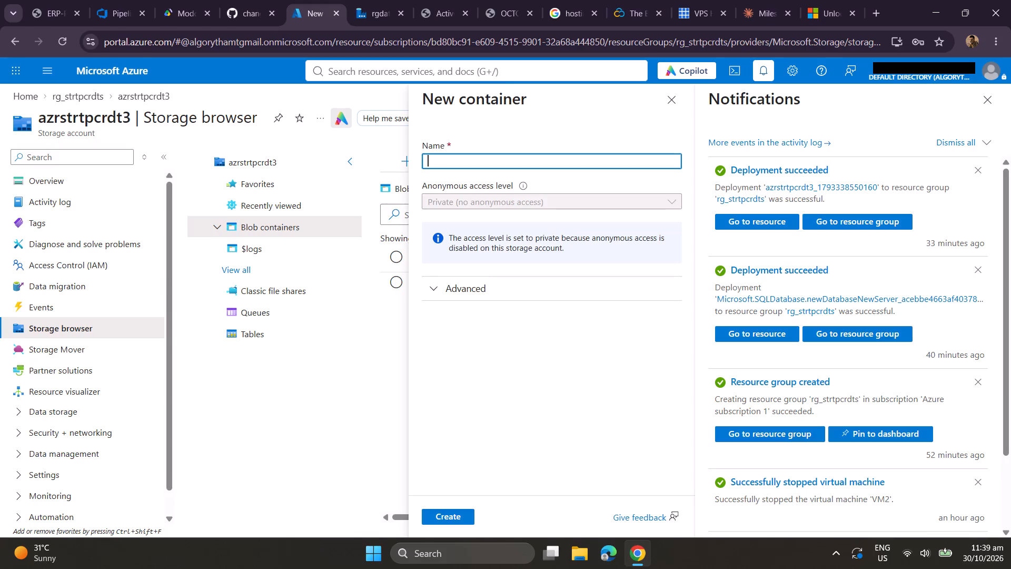
text(blobcao)
key(BackSpace)
key(BackSpace)
text(on)
text(tainer)
text(credit)
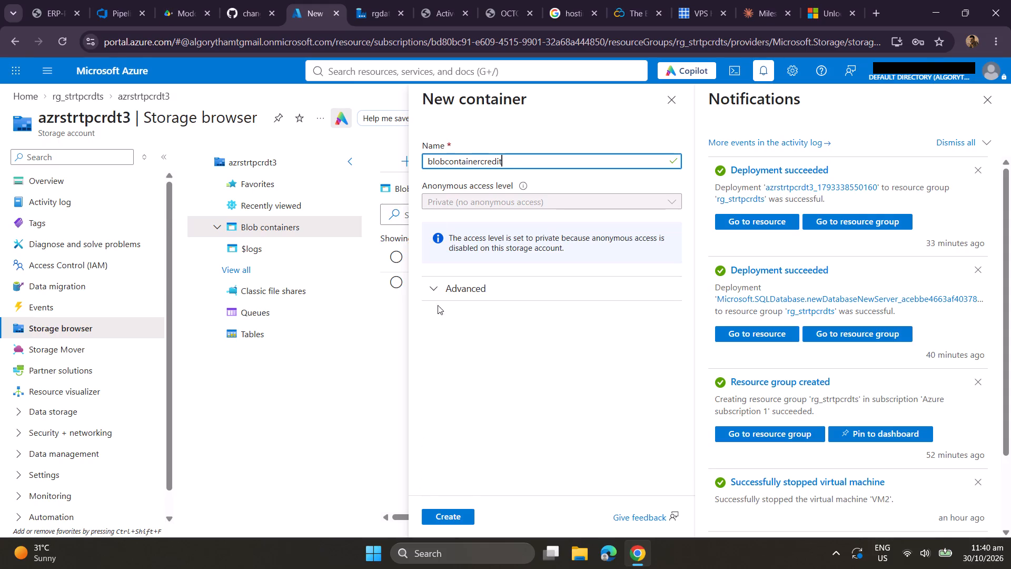
click(453, 289)
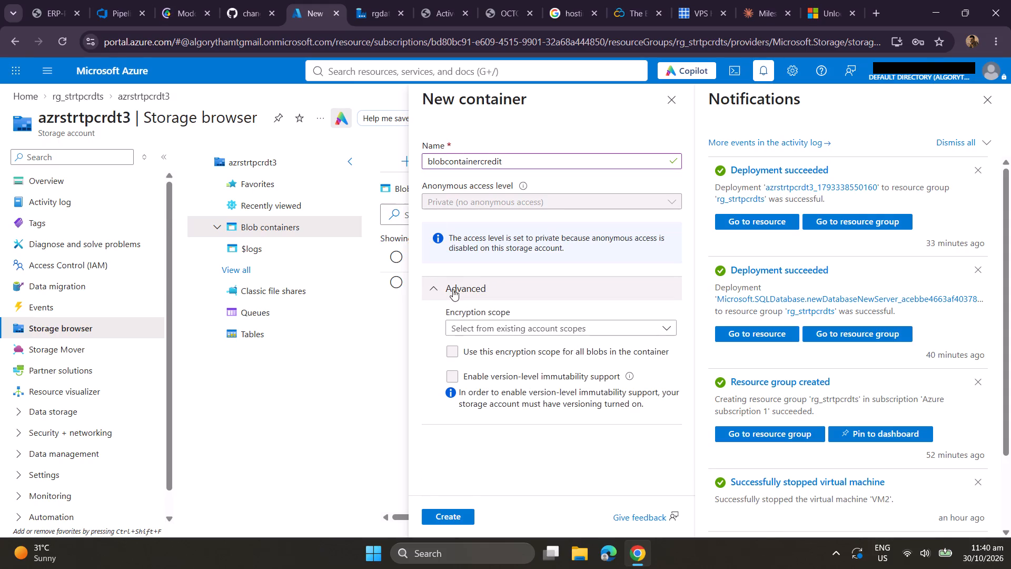
click(453, 289)
click(430, 512)
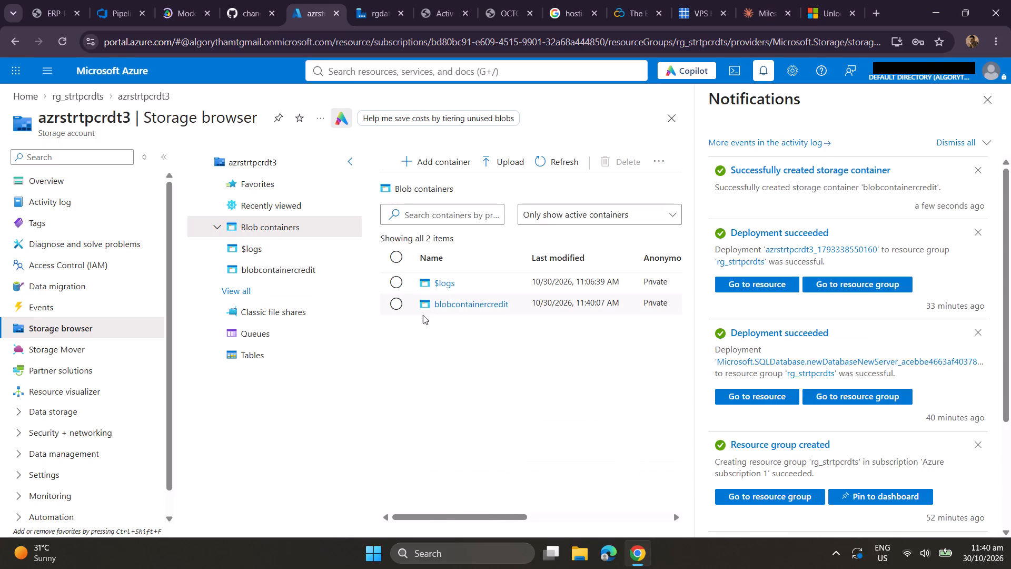
Open the blobcontainercredit container and examine the advanced blob upload options, including blob type, block size, access tier and encryption scope.
click(457, 307)
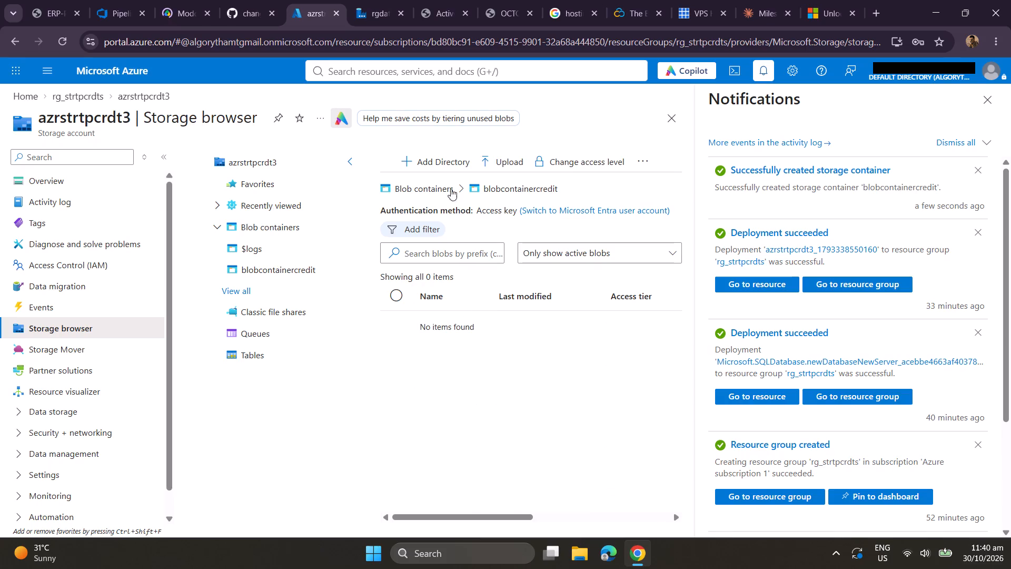
click(519, 164)
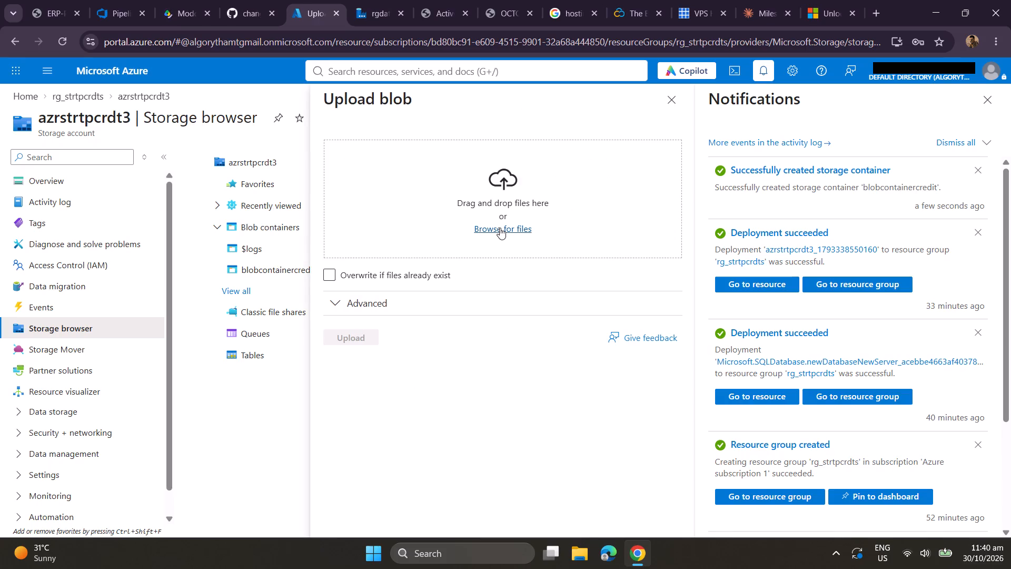
click(358, 306)
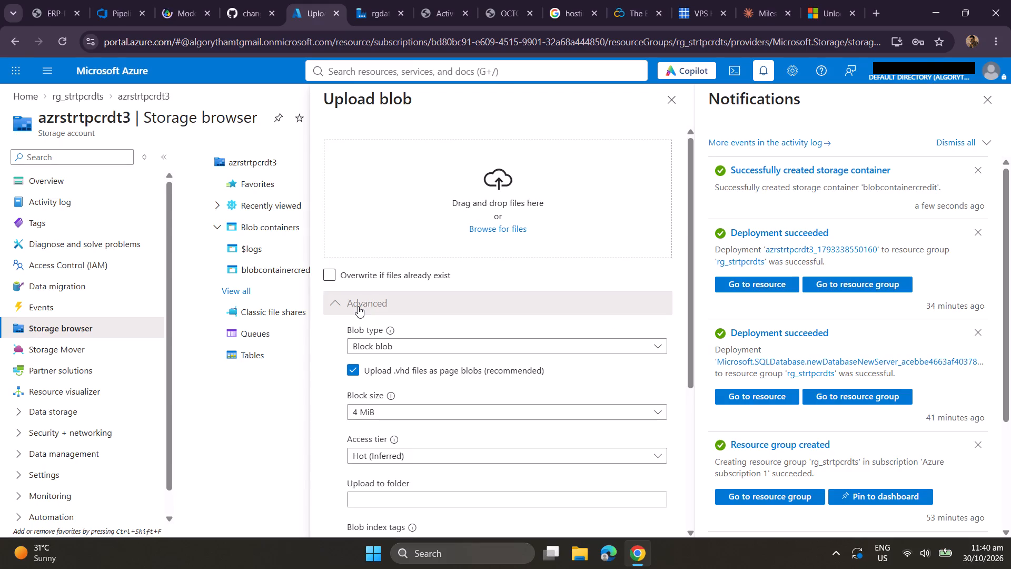
scroll(351, 354, down, 1)
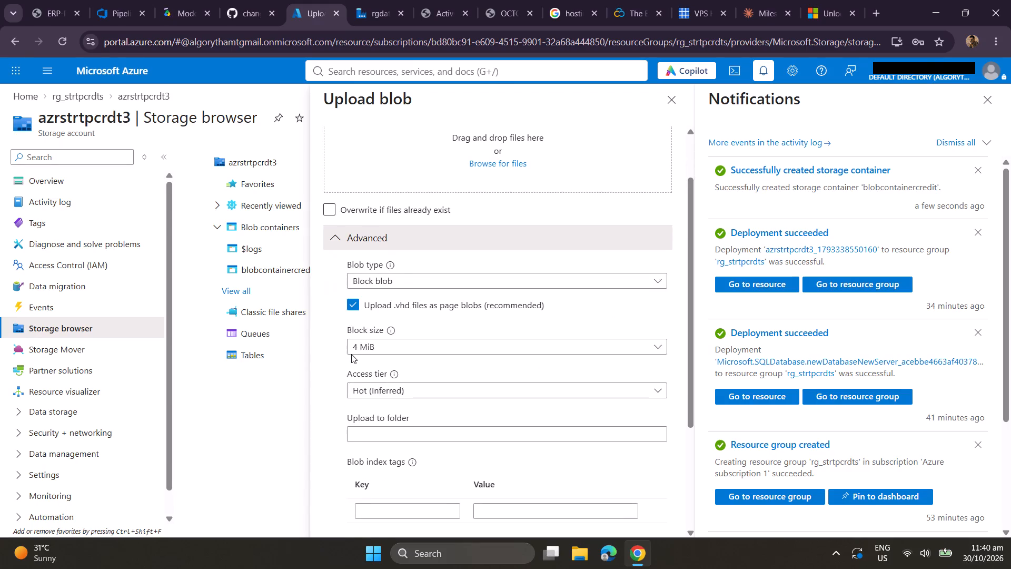
scroll(351, 354, down, 2)
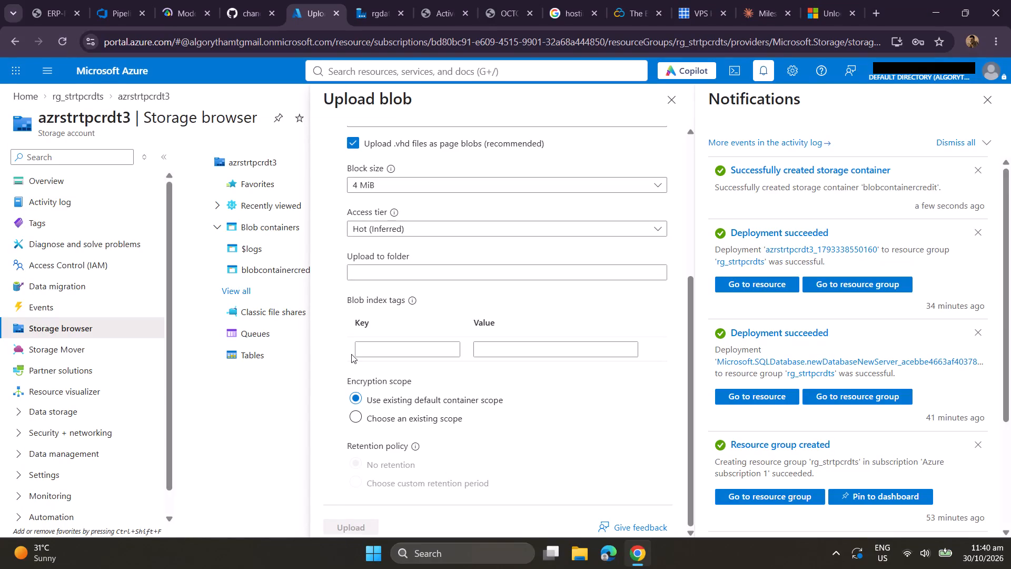
scroll(351, 354, down, 1)
scroll(351, 354, up, 1)
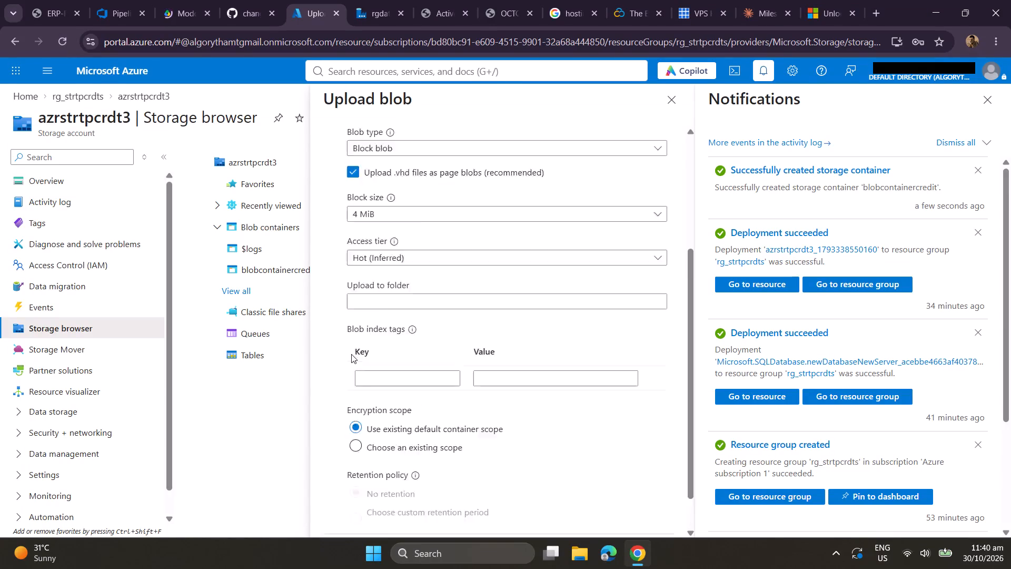
scroll(351, 354, up, 3)
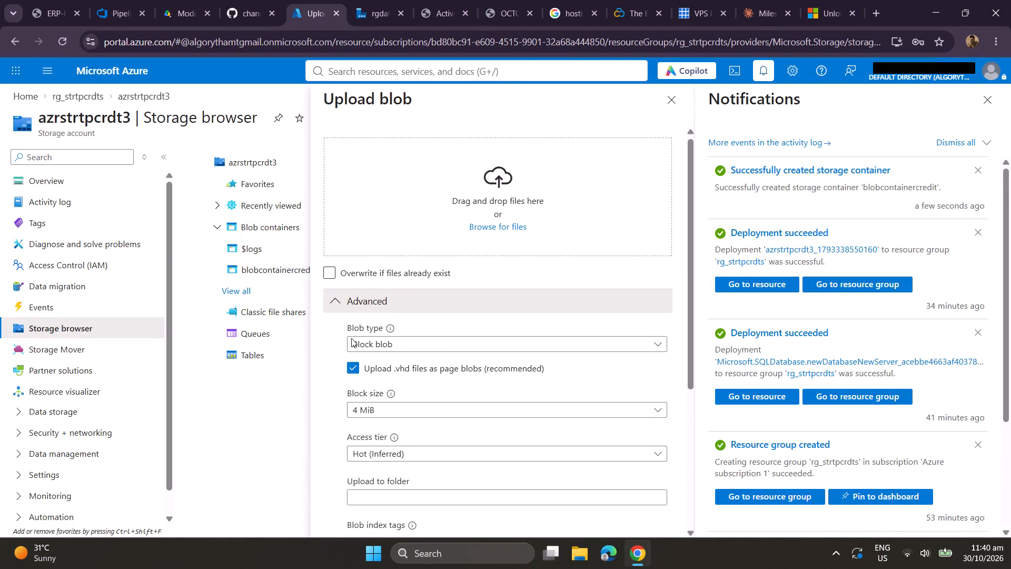
click(334, 295)
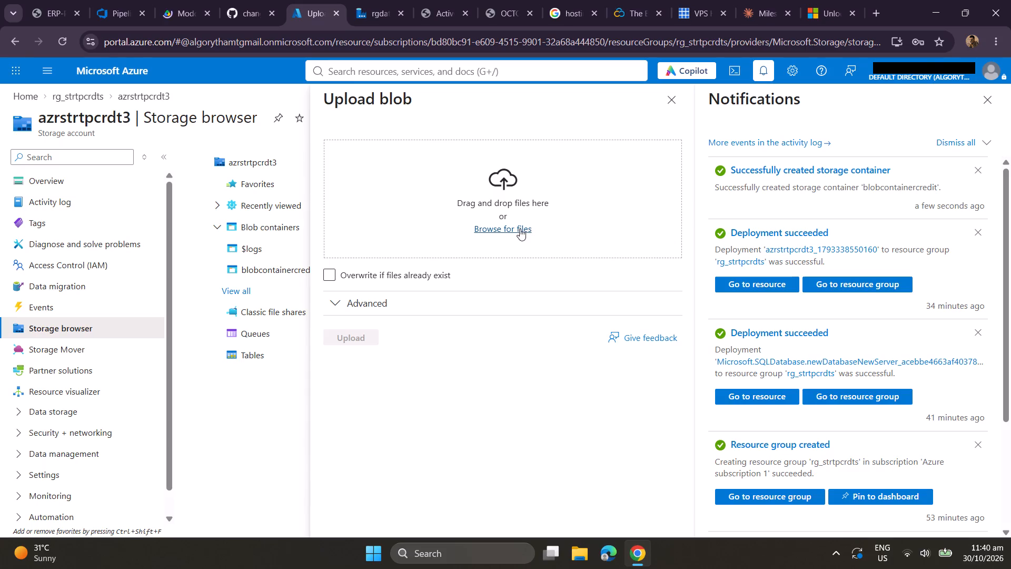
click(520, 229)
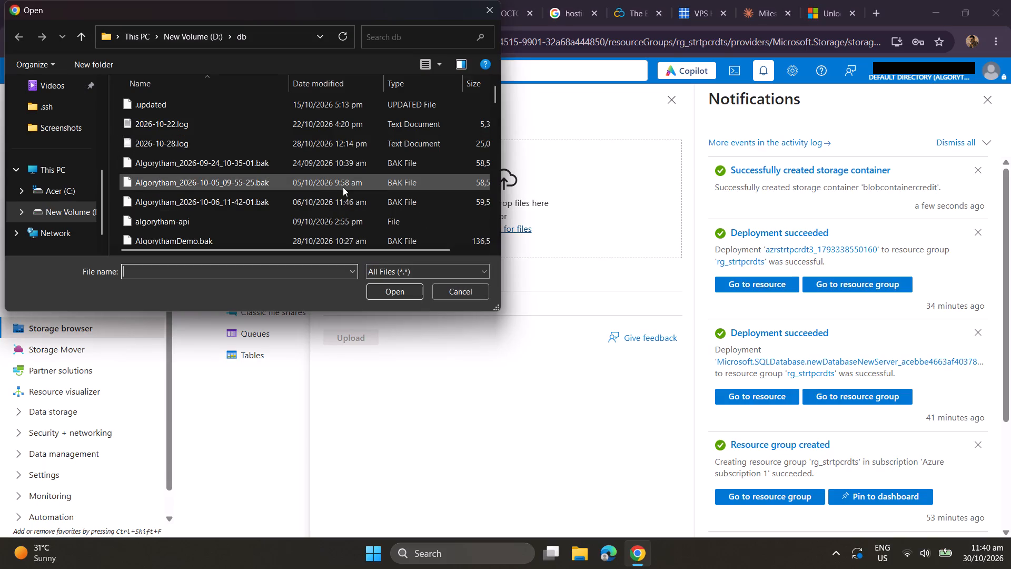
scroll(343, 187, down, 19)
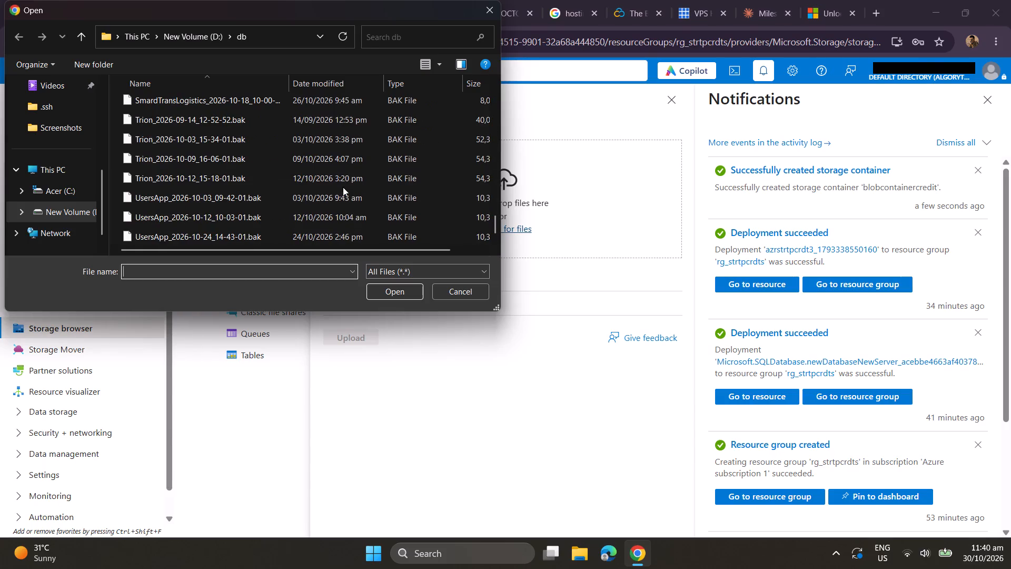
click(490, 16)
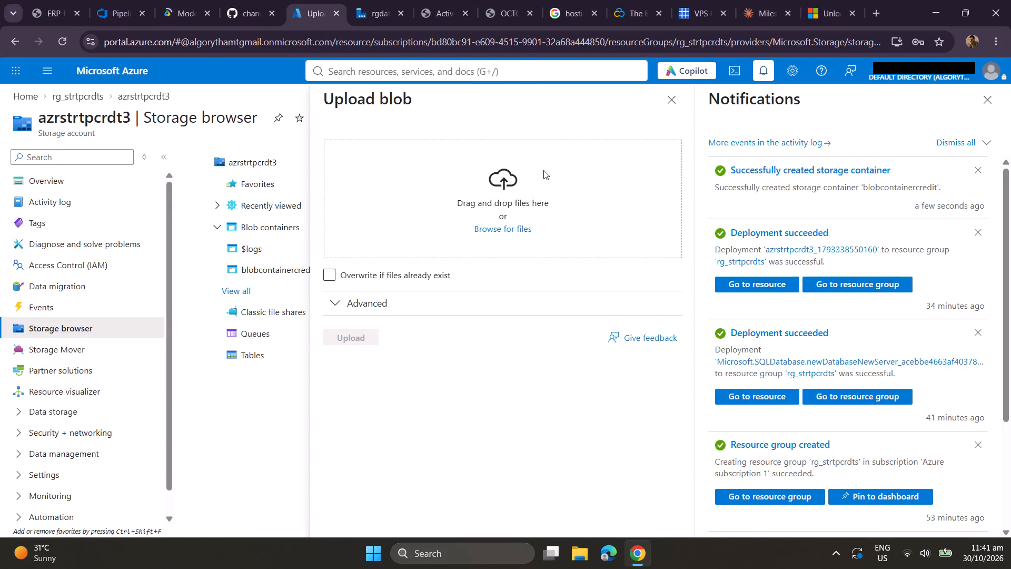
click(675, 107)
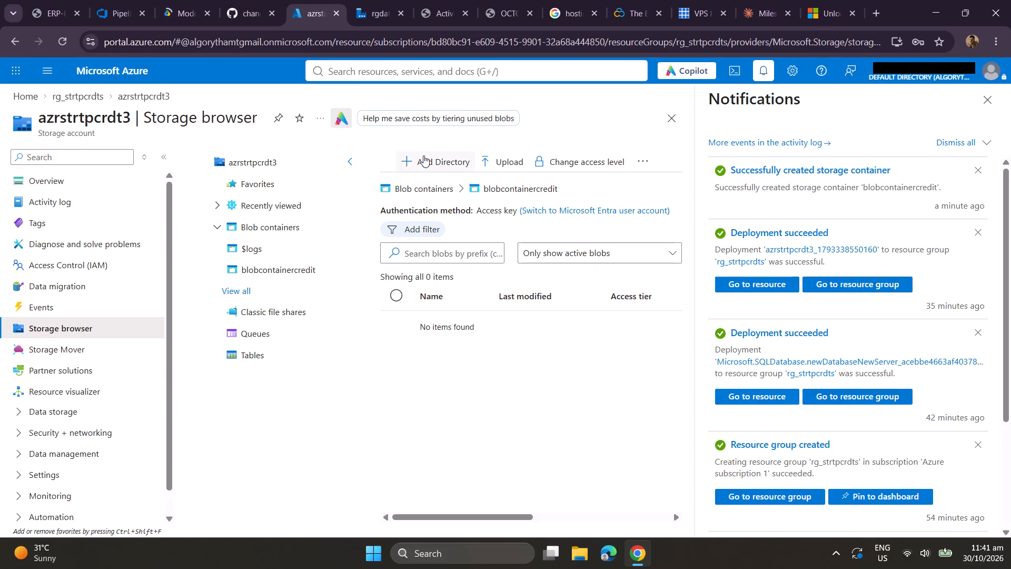
Start a blob upload to blobcontainercredit and look through the backup files in the db folder on New Volume (D:), selecting none.
click(502, 159)
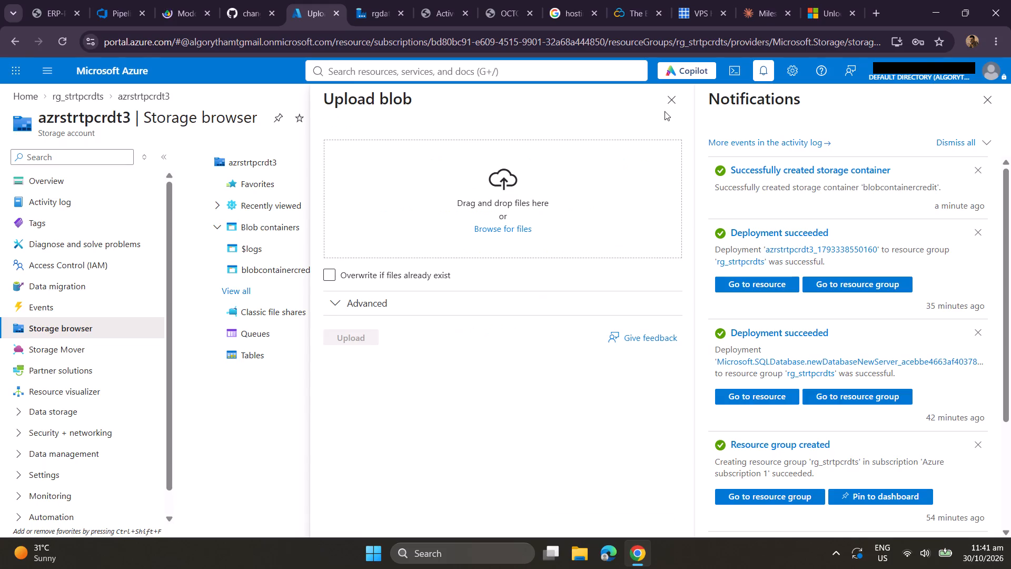
click(517, 227)
scroll(302, 232, down, 3)
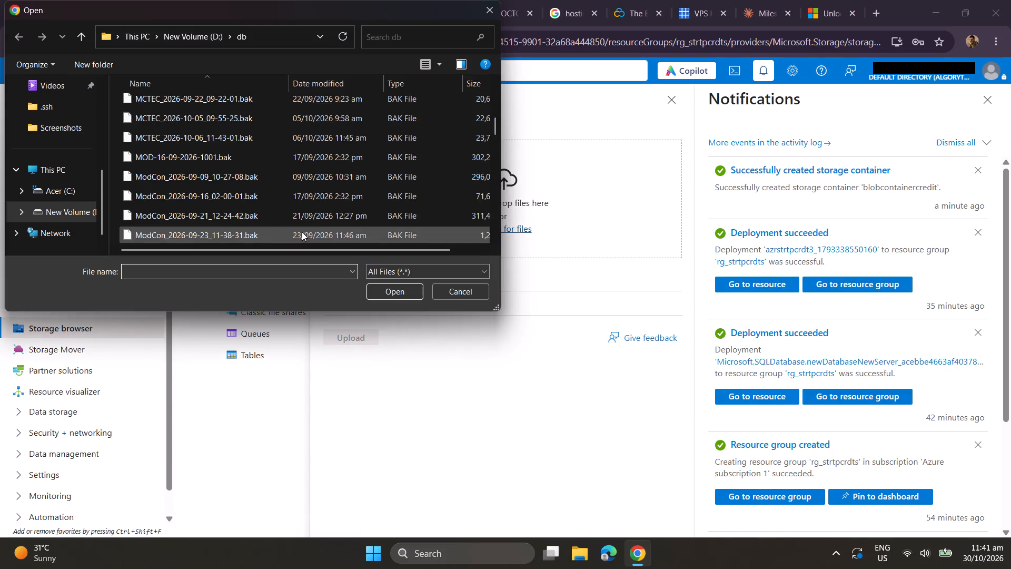
scroll(302, 232, down, 9)
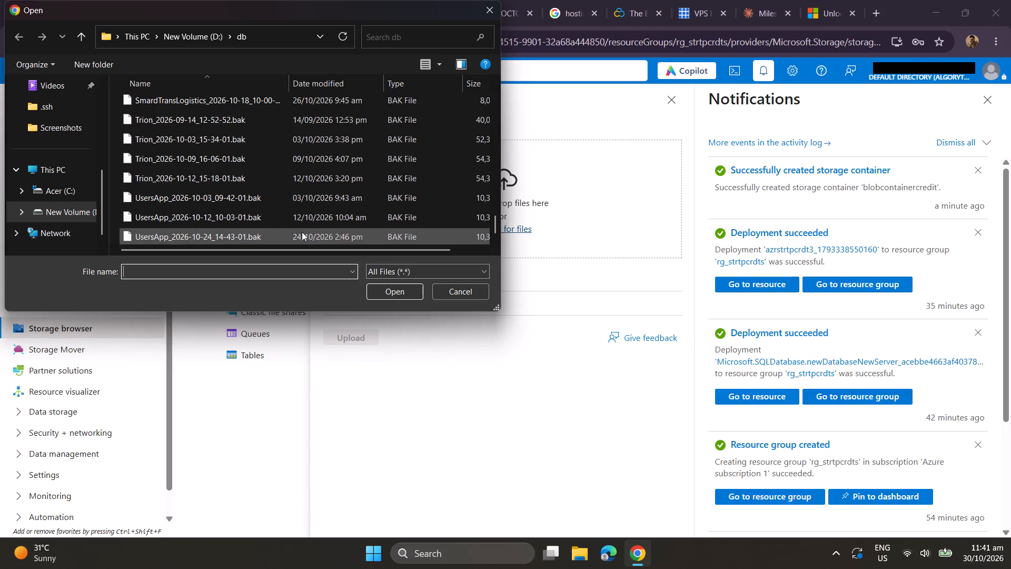
scroll(302, 232, up, 7)
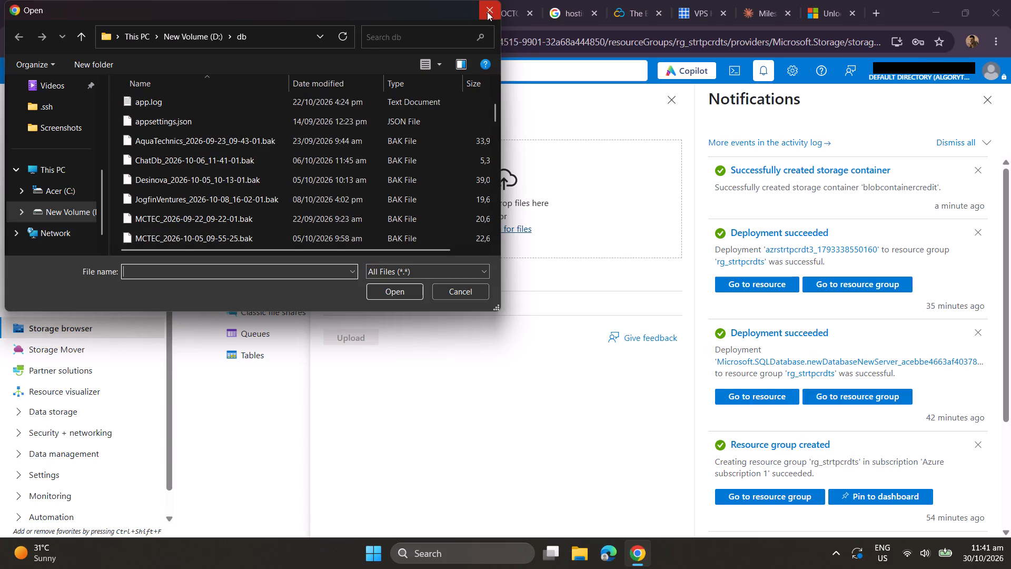
click(487, 12)
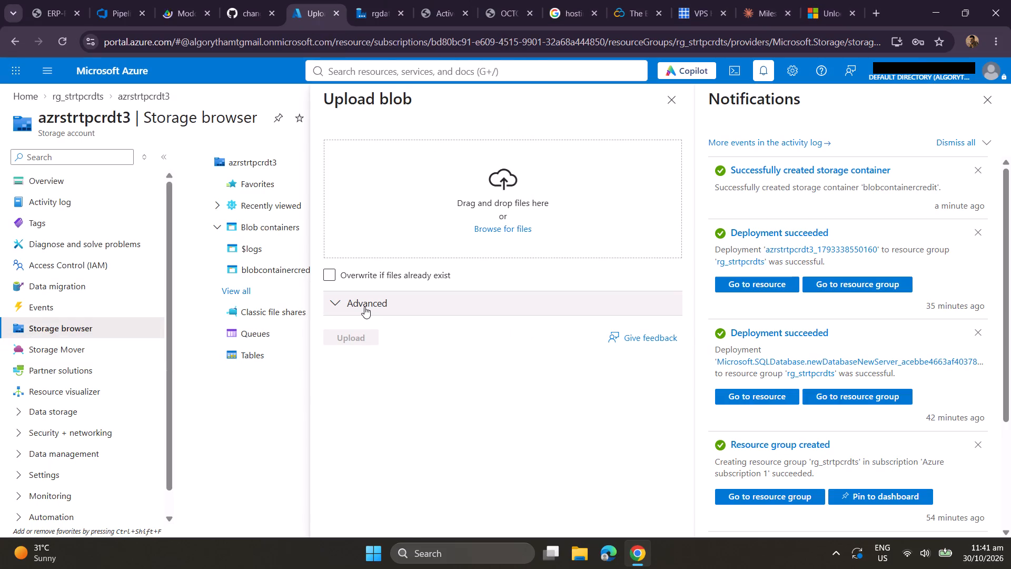
Examine the advanced blob upload settings, from the blob type choices to the retention policy, and leave the upload form without uploading.
click(364, 307)
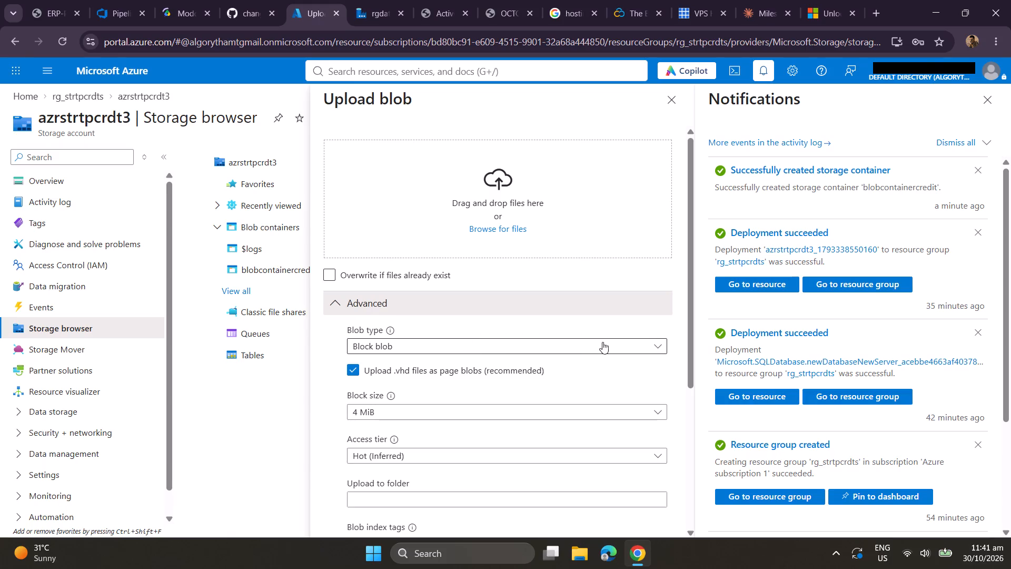
click(650, 338)
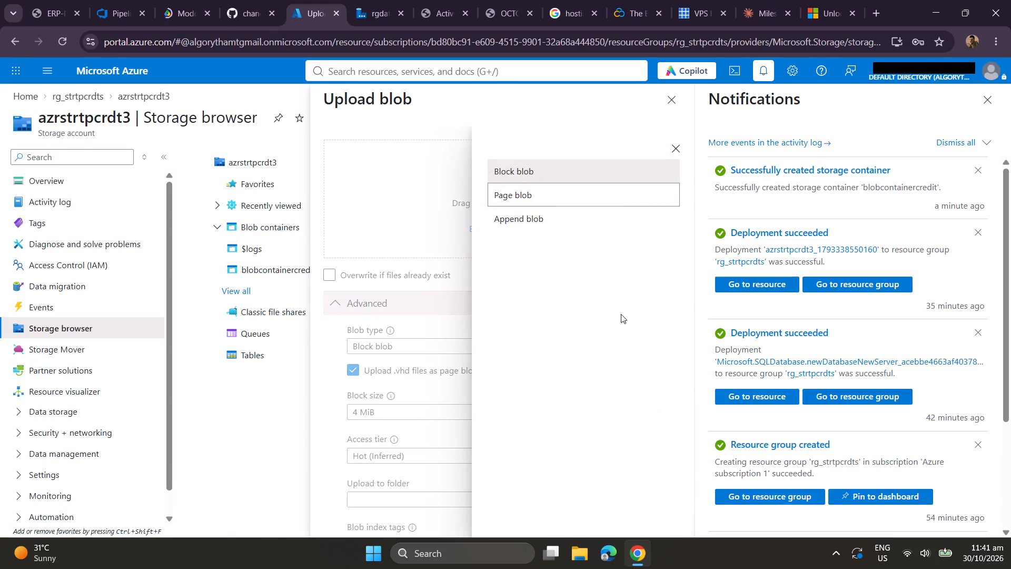
click(679, 147)
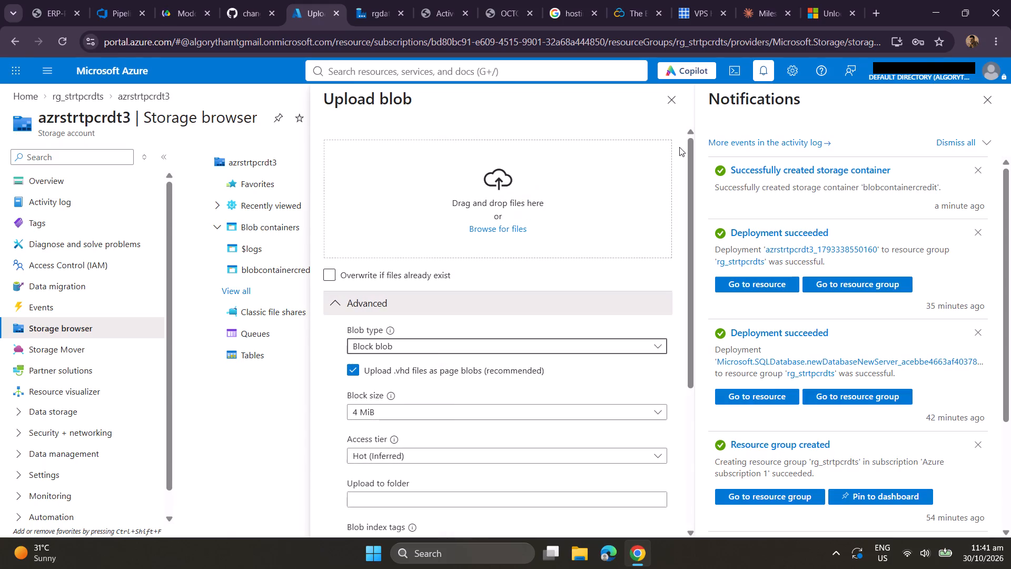
scroll(454, 404, down, 3)
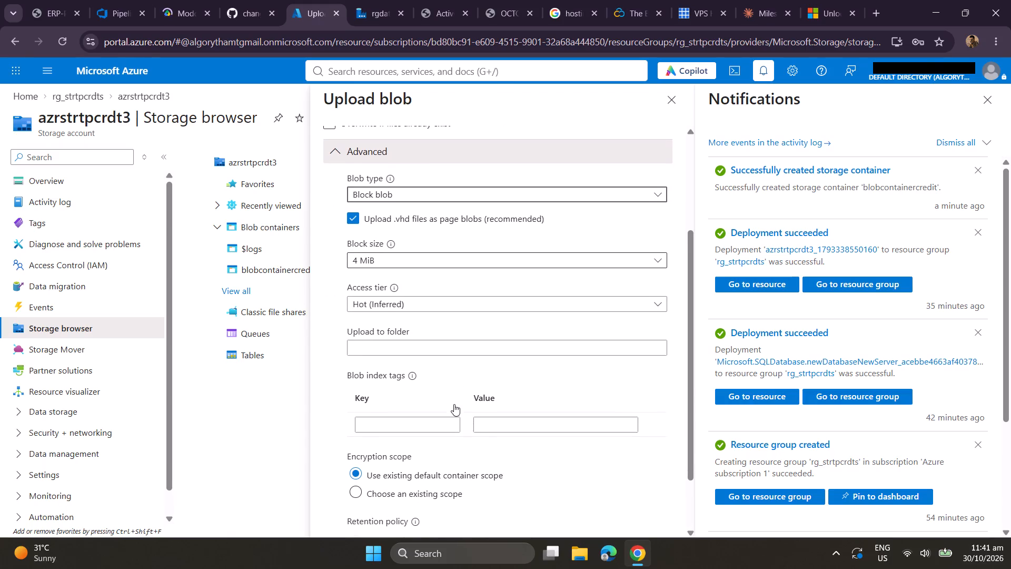
scroll(443, 384, down, 1)
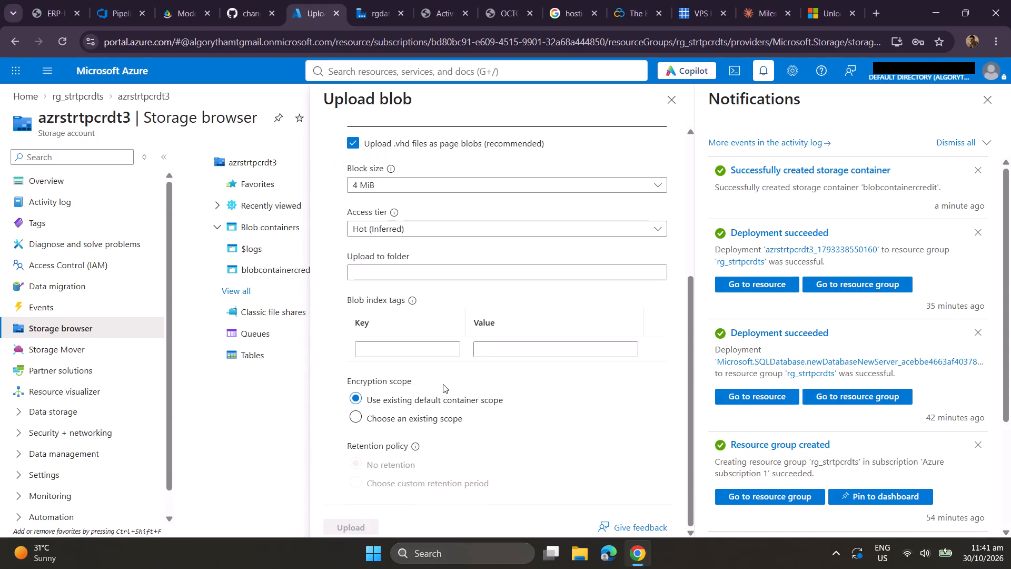
scroll(443, 384, up, 2)
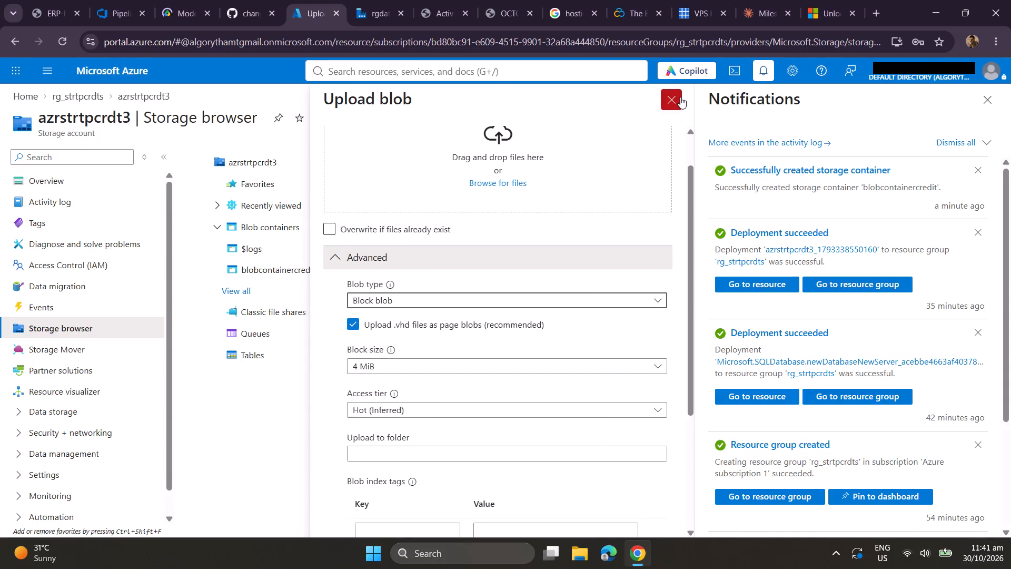
click(680, 97)
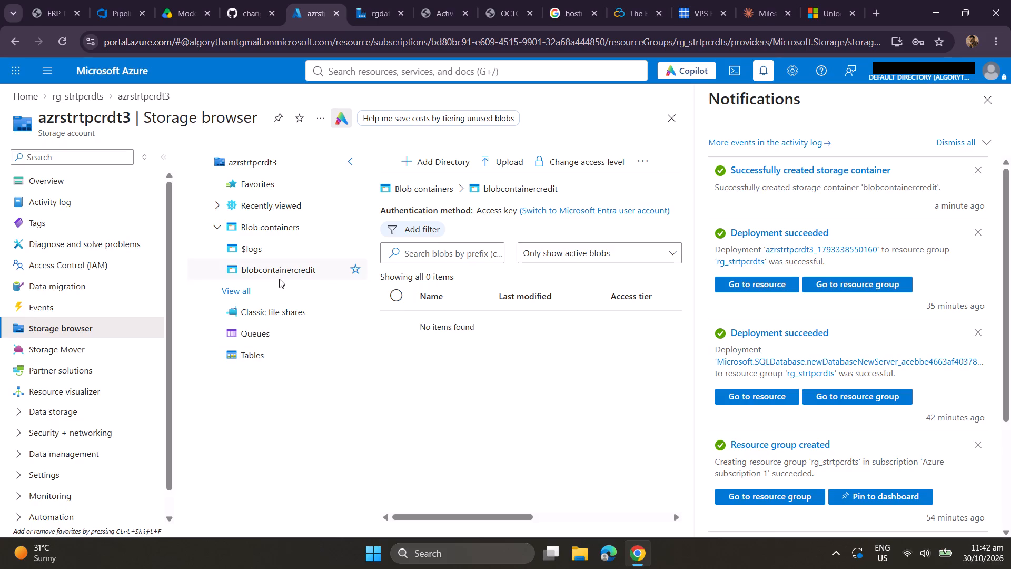
View the complete list of blob containers in the azrstrtpcrdt3 storage browser.
click(350, 160)
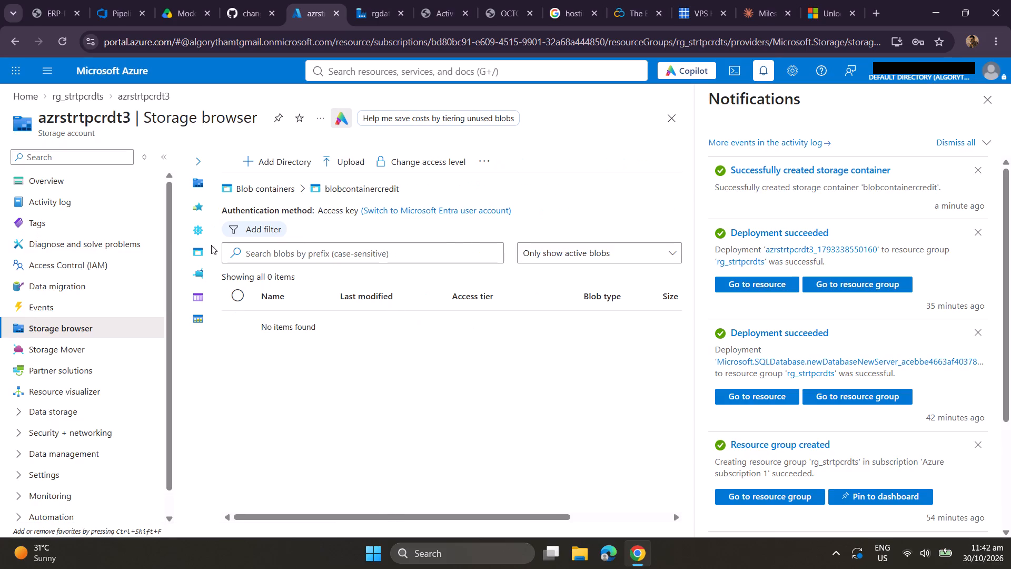
click(198, 159)
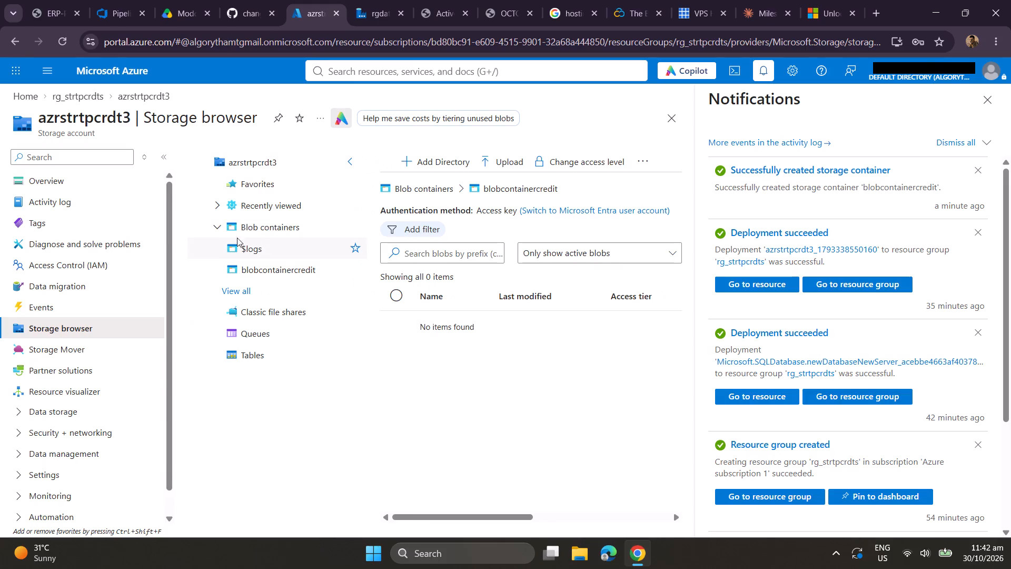
click(224, 233)
click(224, 223)
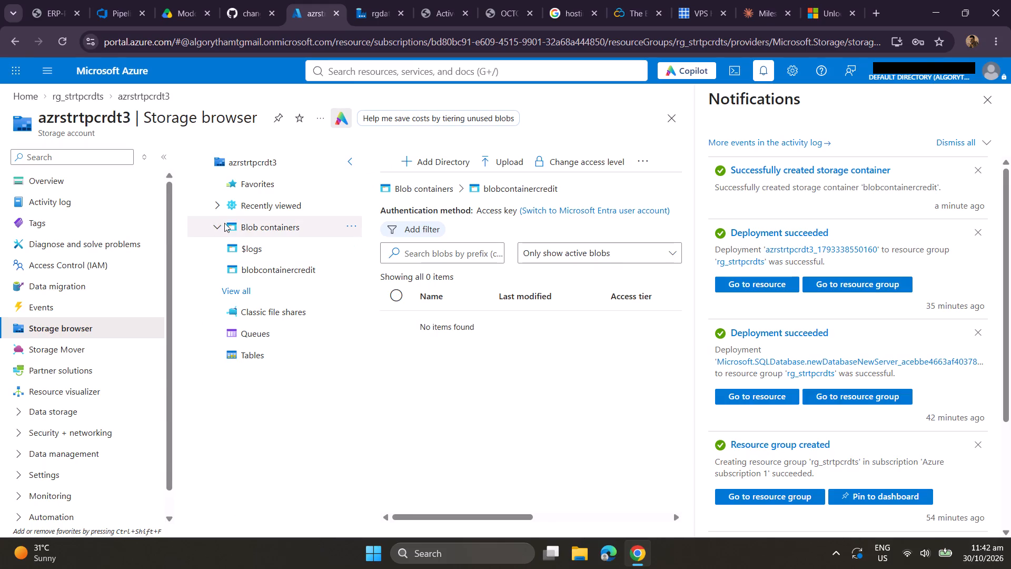
click(222, 225)
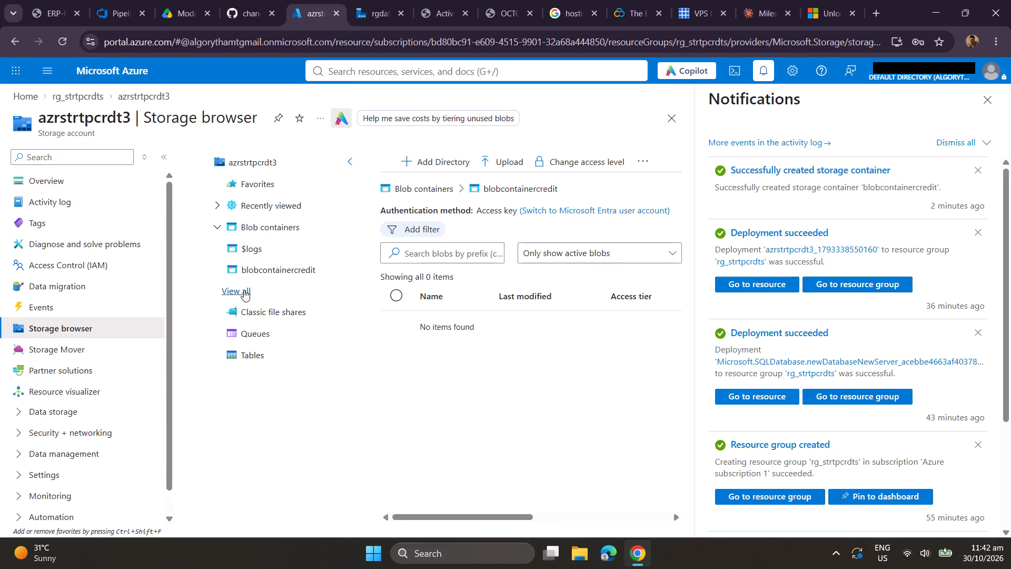
click(244, 290)
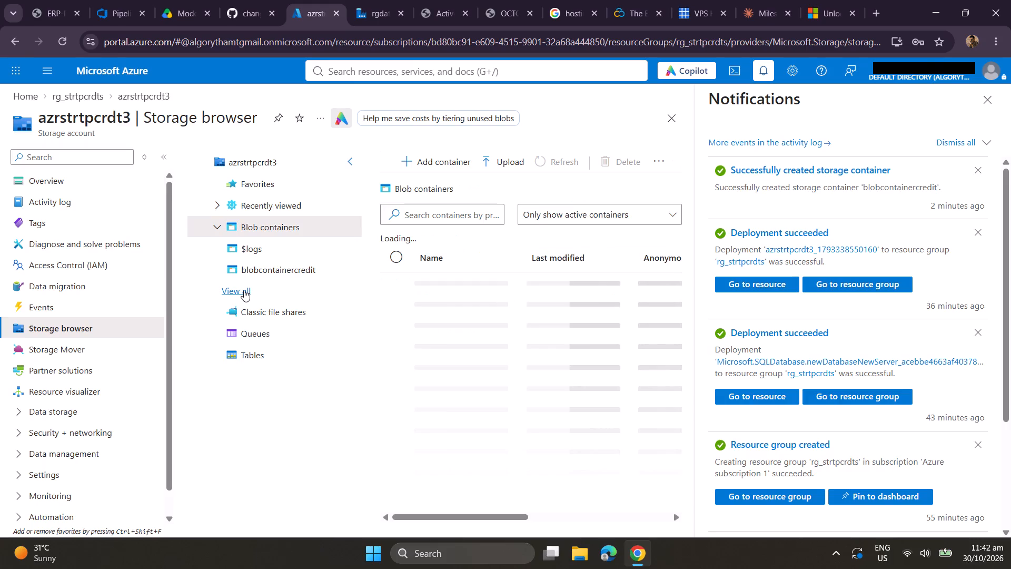
click(264, 319)
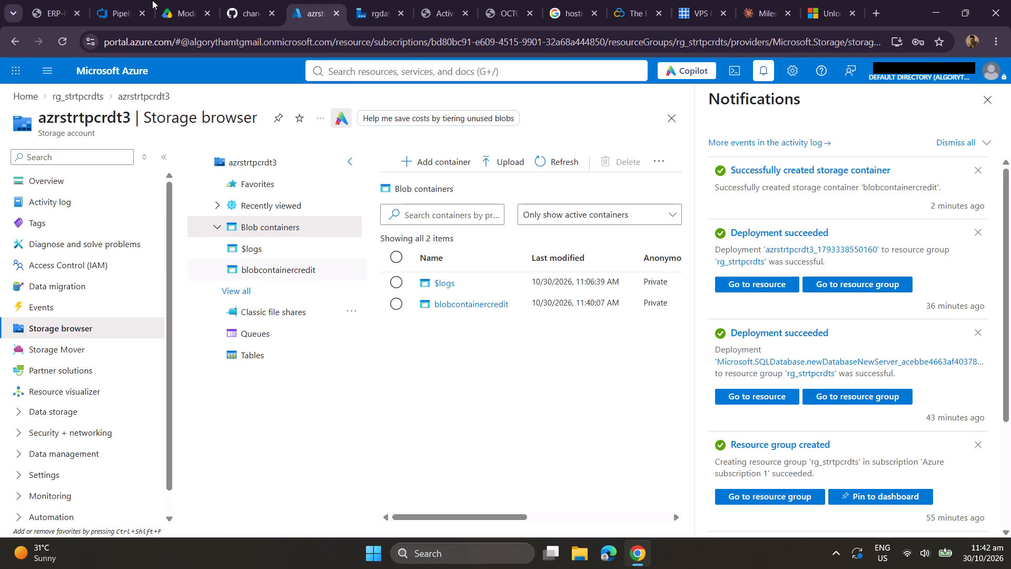
Switch to Azure DevOps and inspect the Upload Artifact - Hostinger VPS log within the Blue-Green deployment job of run #20261030.1.
click(111, 2)
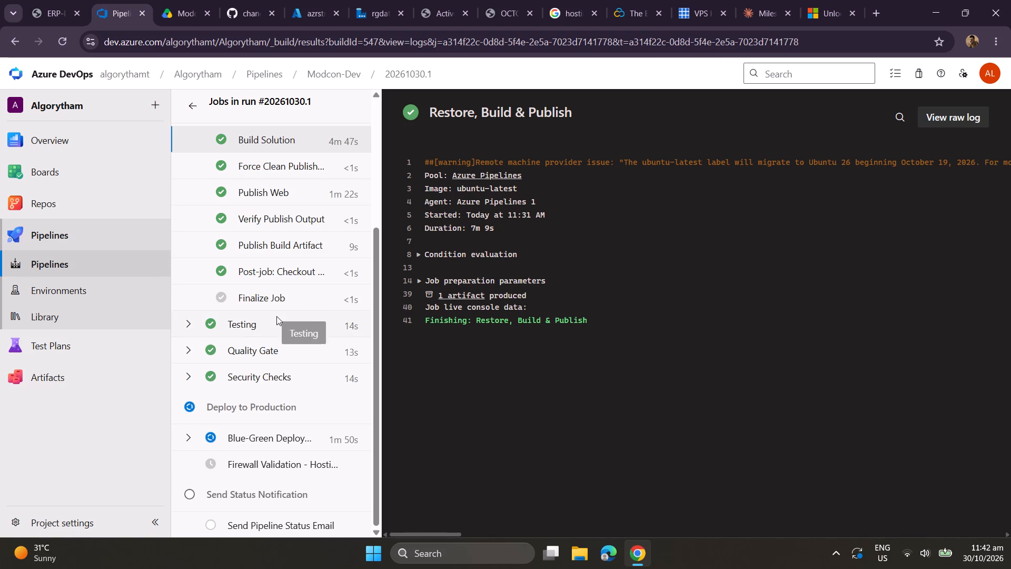
click(191, 437)
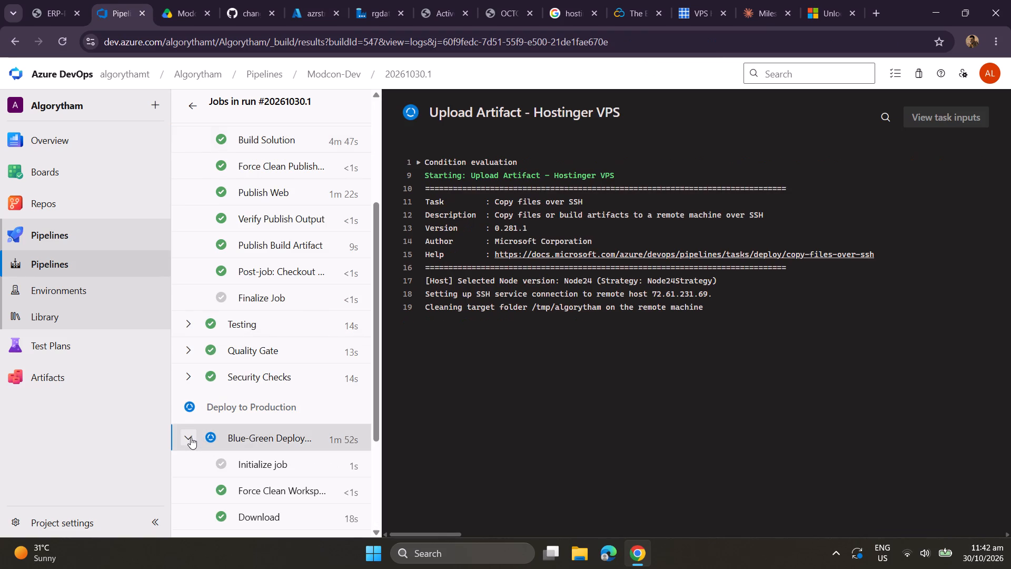
scroll(191, 437, down, 2)
click(270, 385)
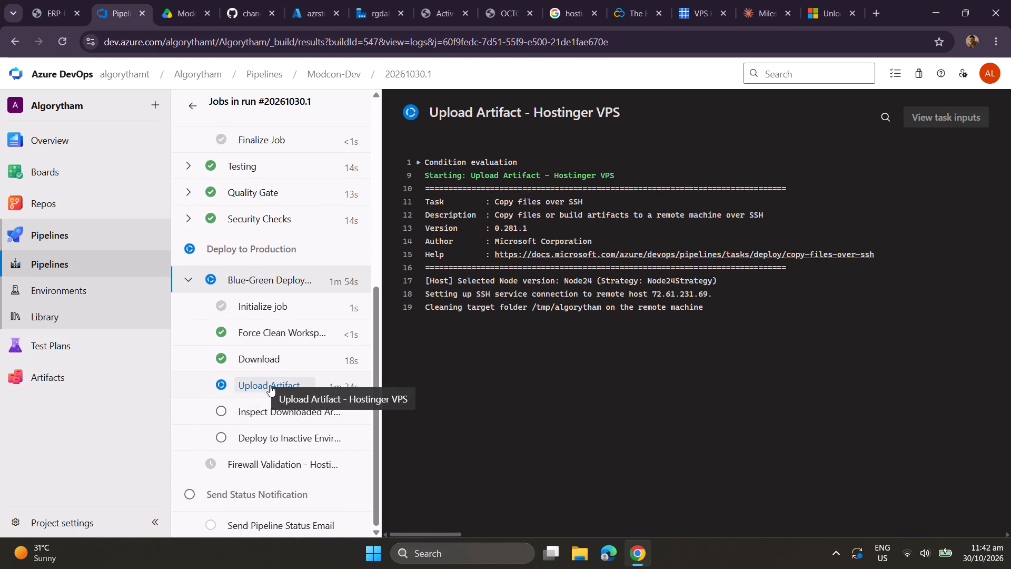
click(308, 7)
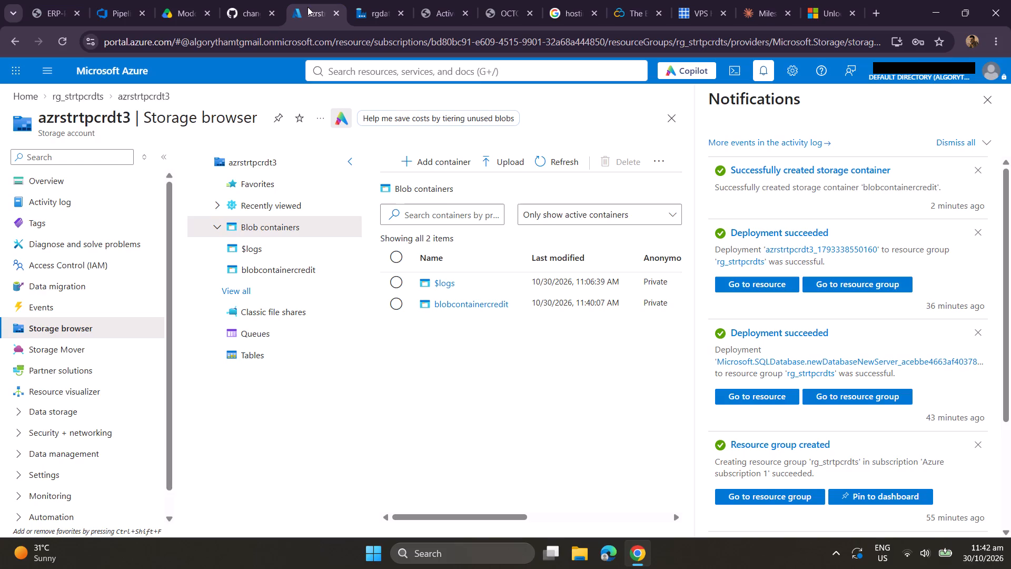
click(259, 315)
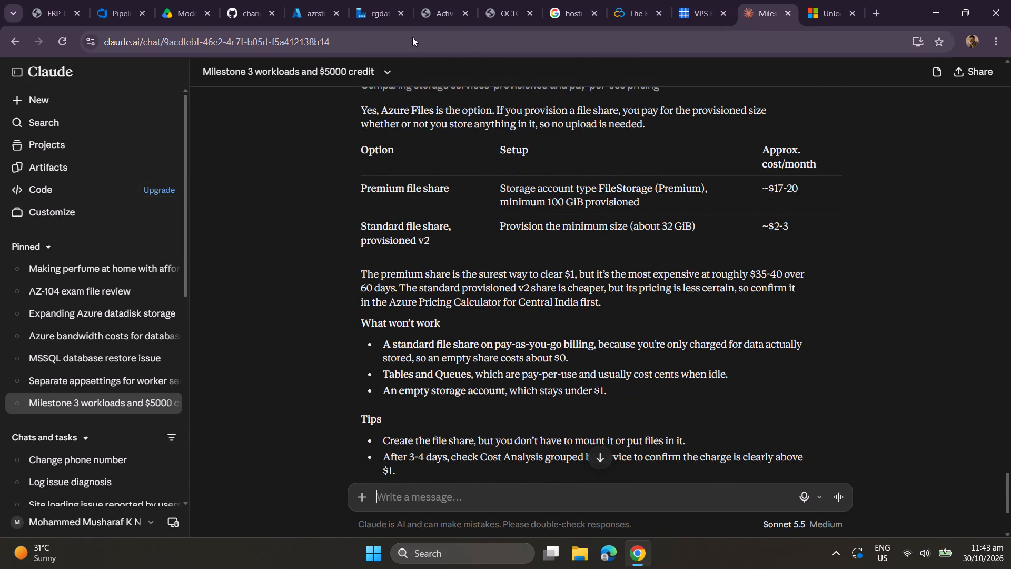
Switch to Azure DevOps and check the progress of the Upload Artifact task in the Modcon-Dev run.
click(112, 14)
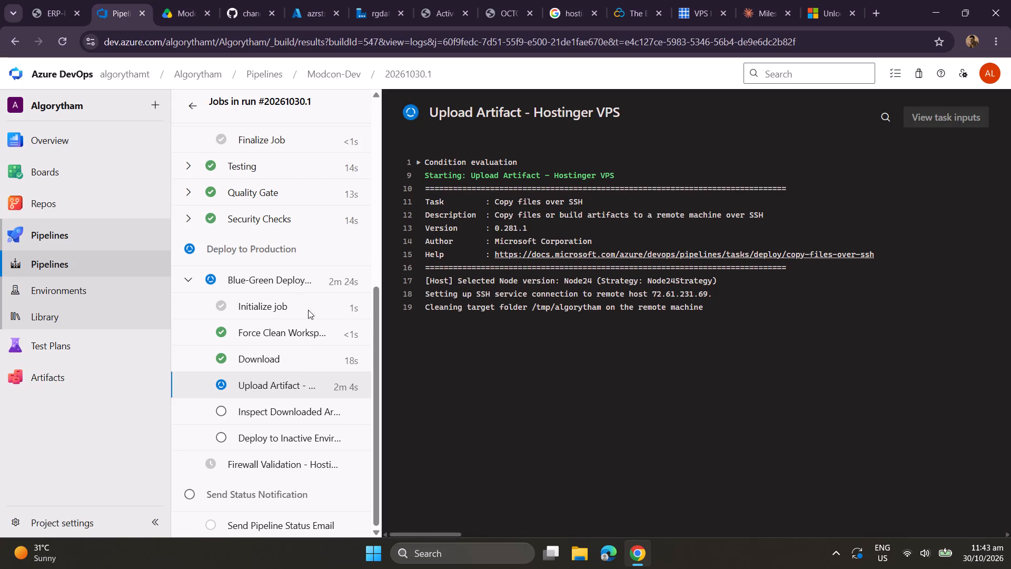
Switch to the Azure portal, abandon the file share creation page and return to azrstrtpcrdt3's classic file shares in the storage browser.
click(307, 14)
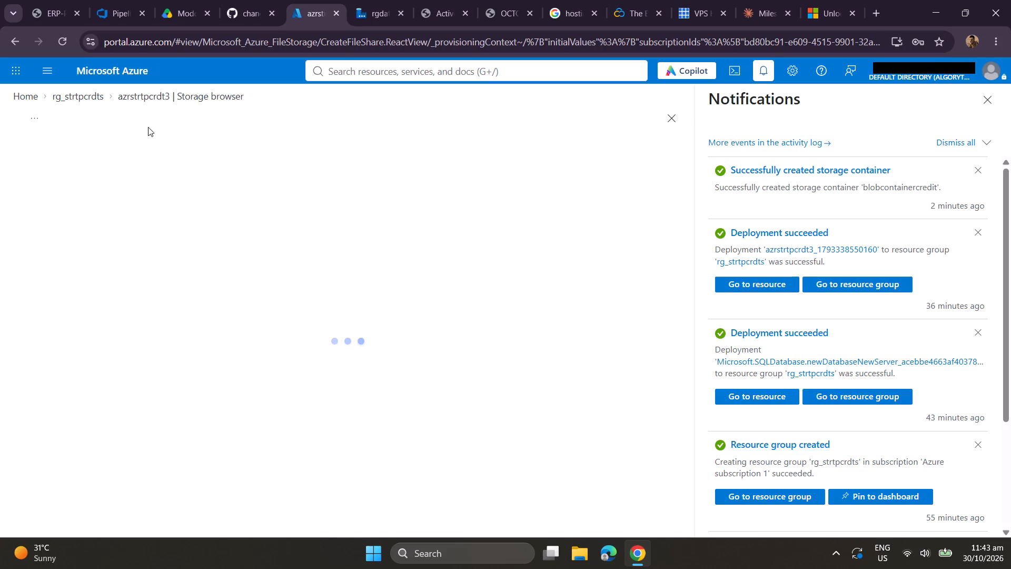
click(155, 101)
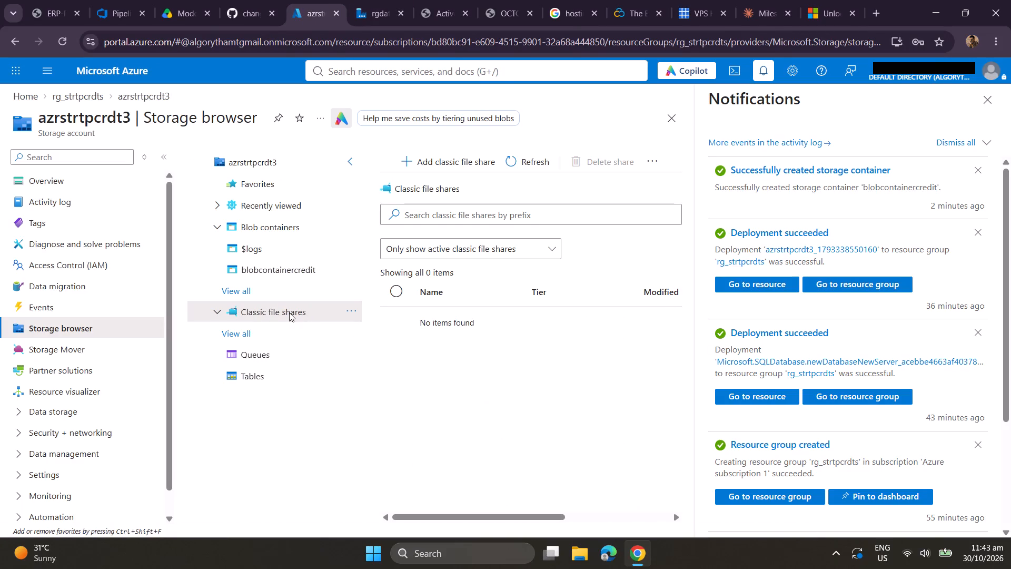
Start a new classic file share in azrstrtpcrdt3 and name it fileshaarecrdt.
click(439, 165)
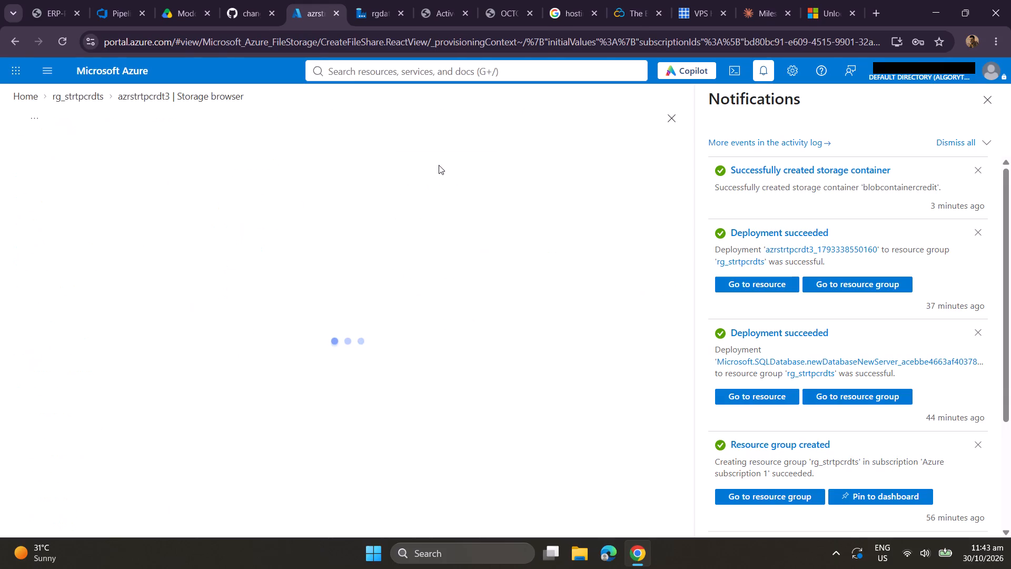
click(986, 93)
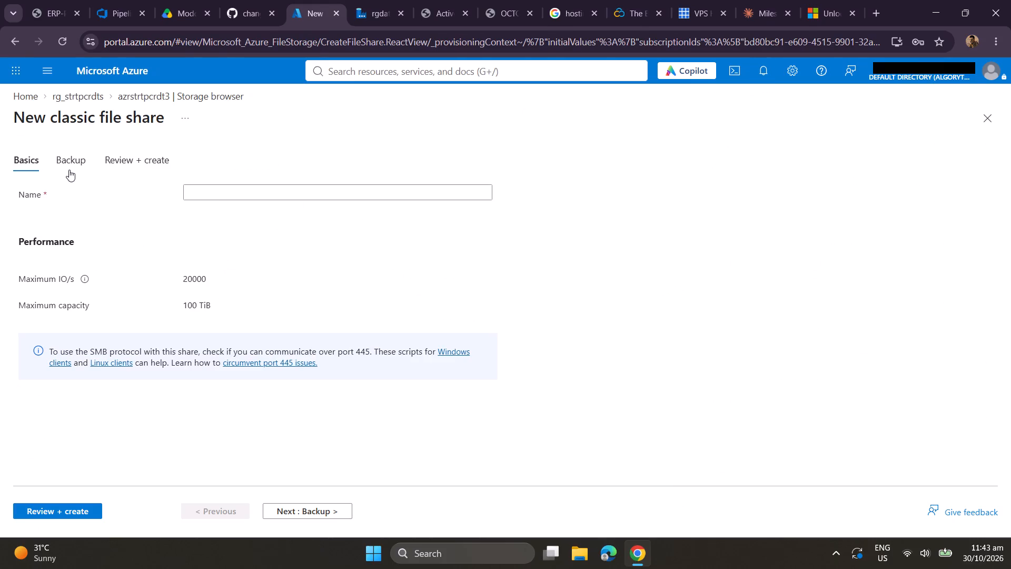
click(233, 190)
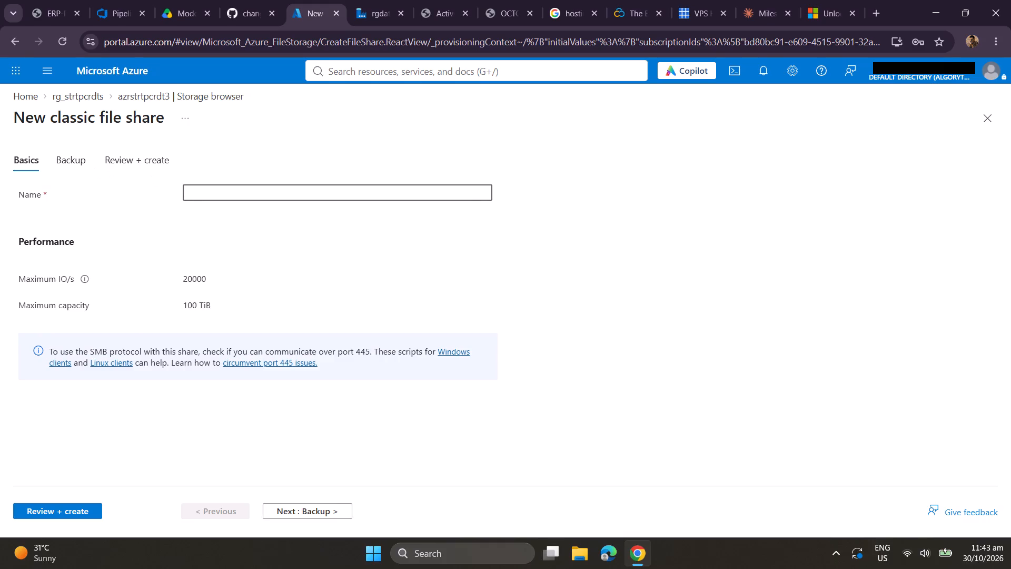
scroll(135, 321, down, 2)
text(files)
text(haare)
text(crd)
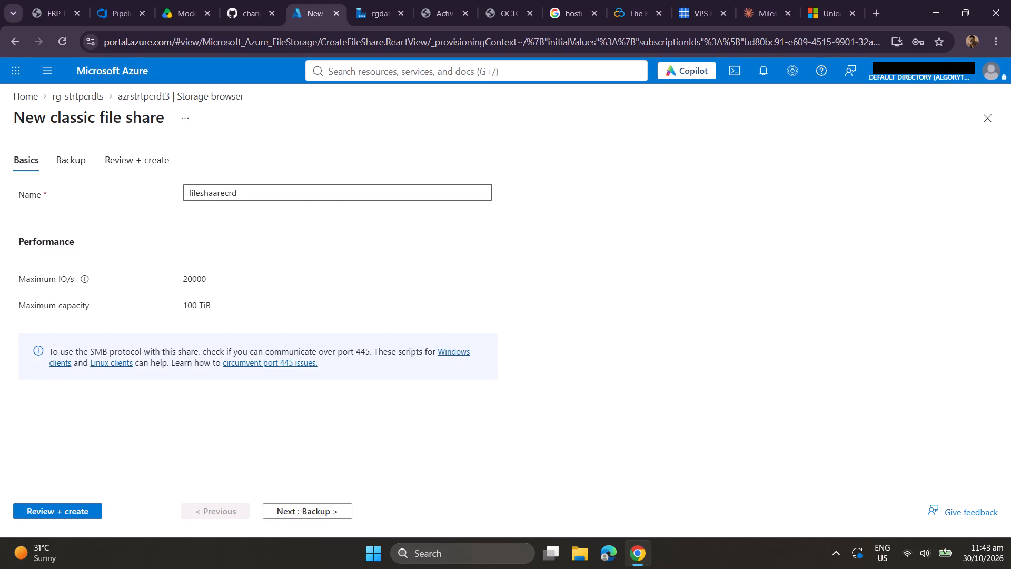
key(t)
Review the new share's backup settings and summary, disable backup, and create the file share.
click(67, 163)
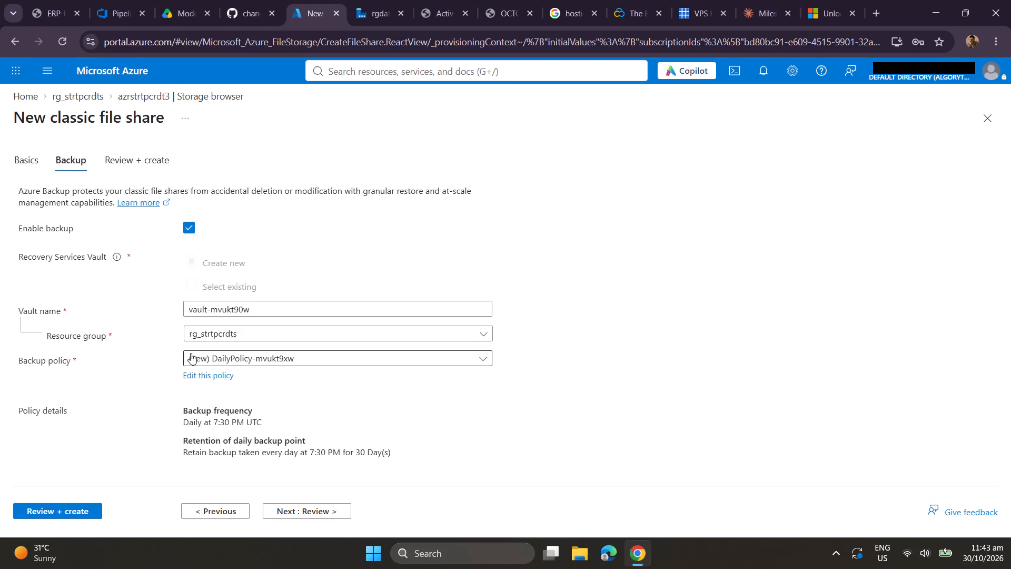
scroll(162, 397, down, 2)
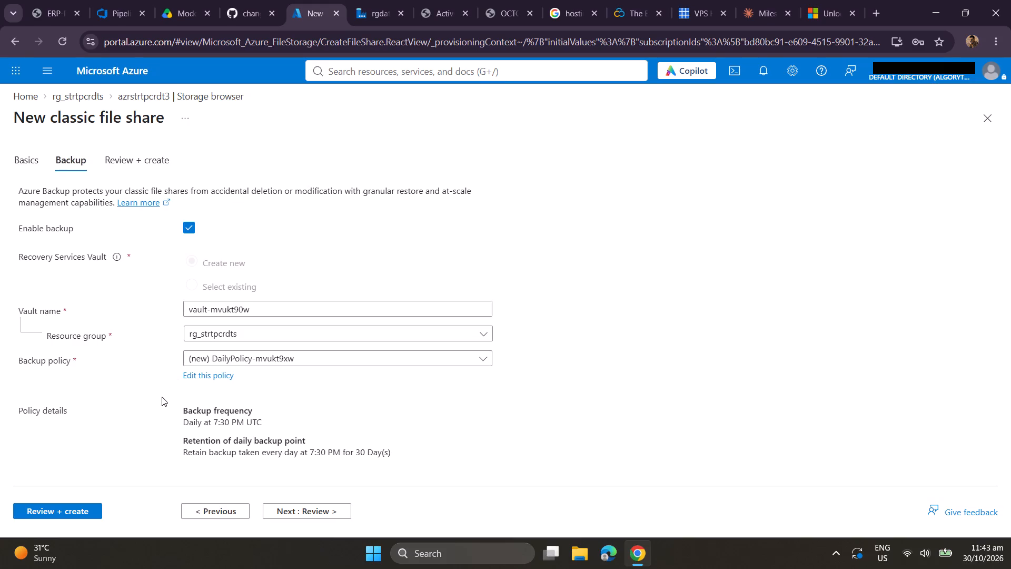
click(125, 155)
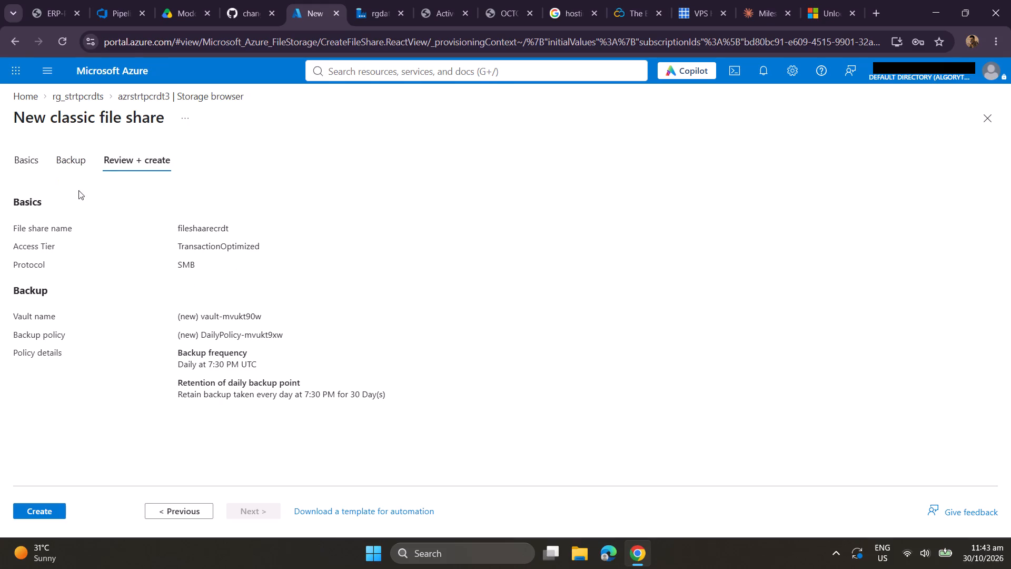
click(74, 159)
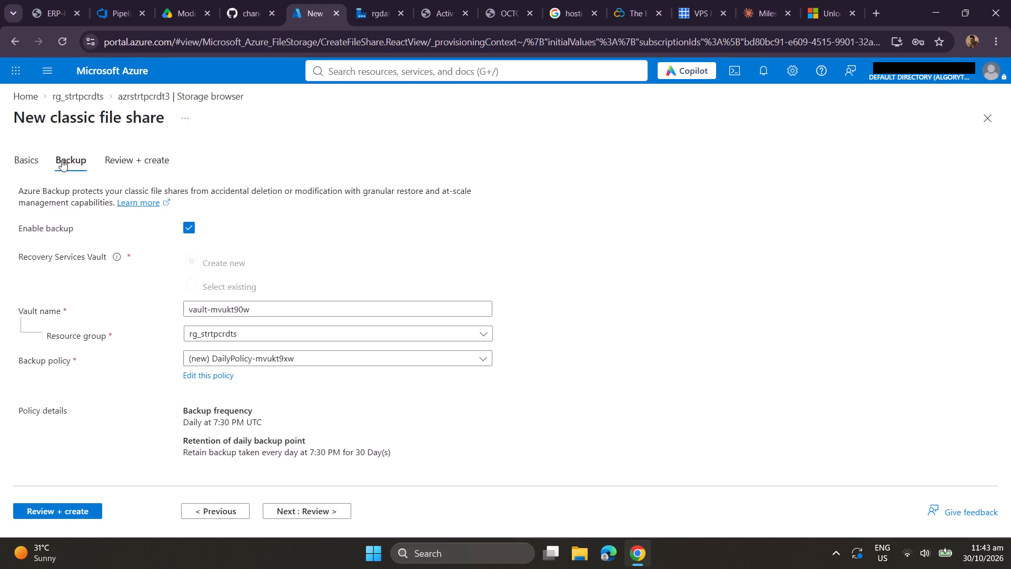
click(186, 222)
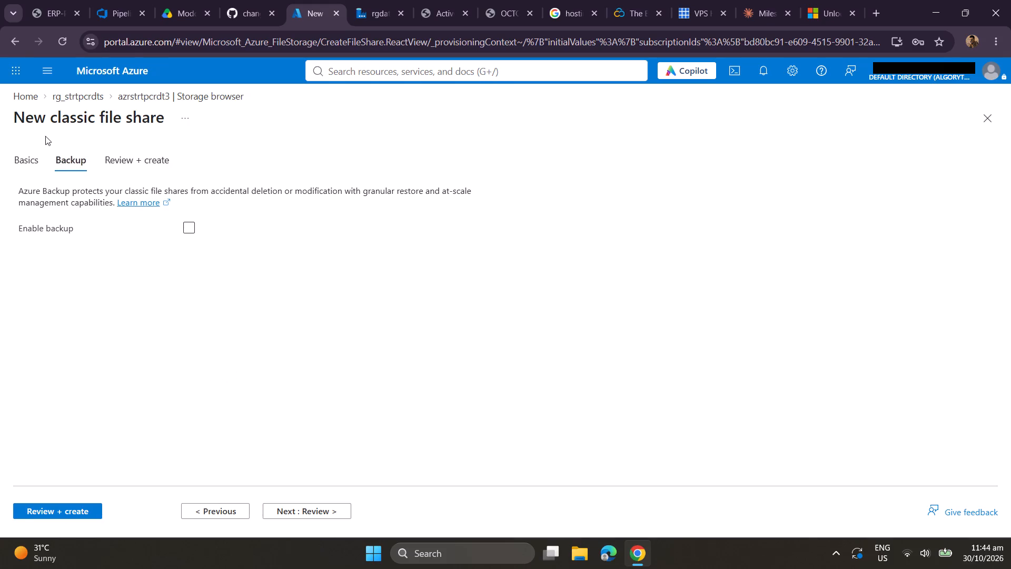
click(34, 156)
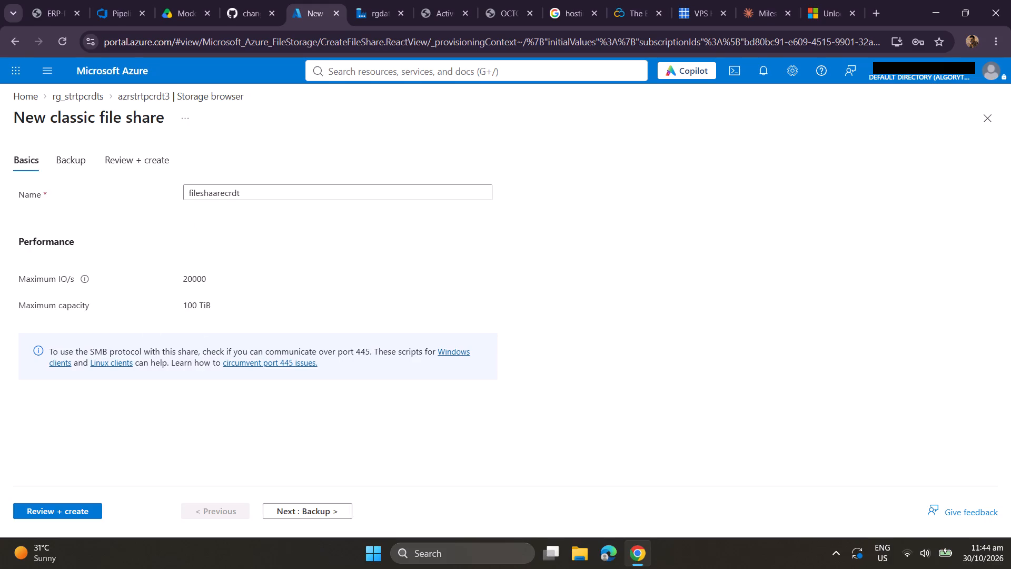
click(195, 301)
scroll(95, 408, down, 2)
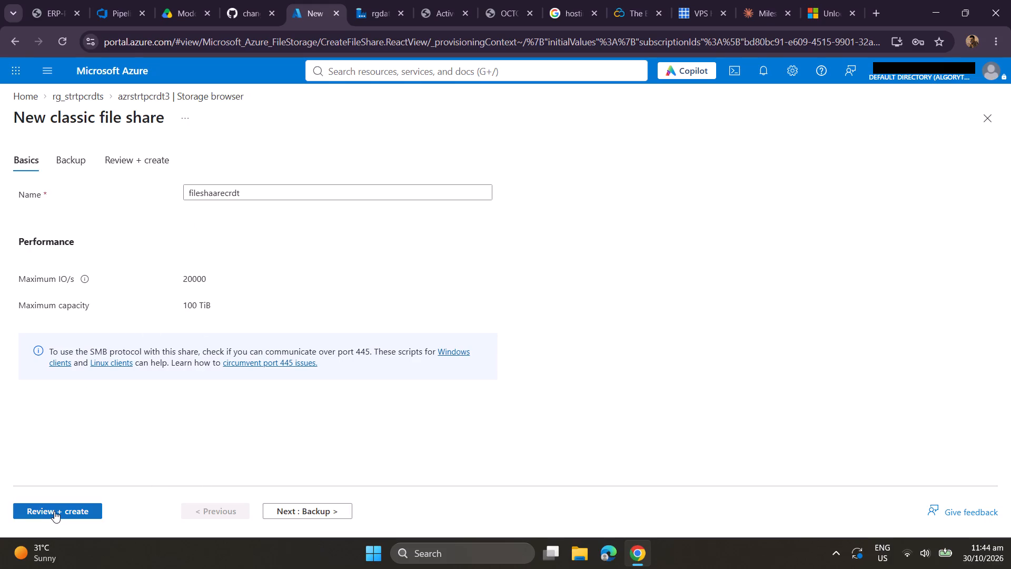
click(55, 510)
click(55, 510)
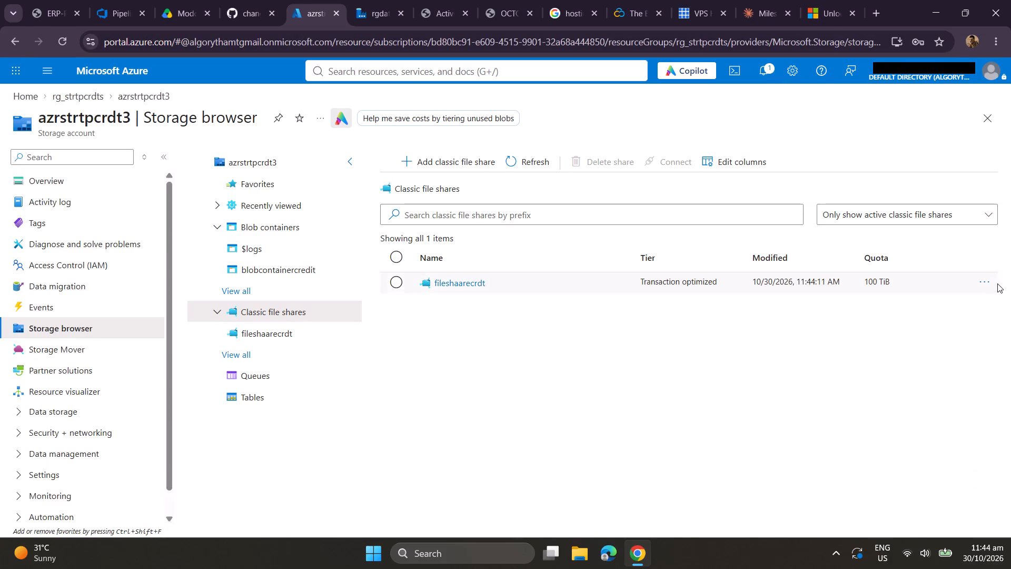
Inspect the share properties of fileshaarecrdt, including its URL, quota, usage and access tier.
click(980, 281)
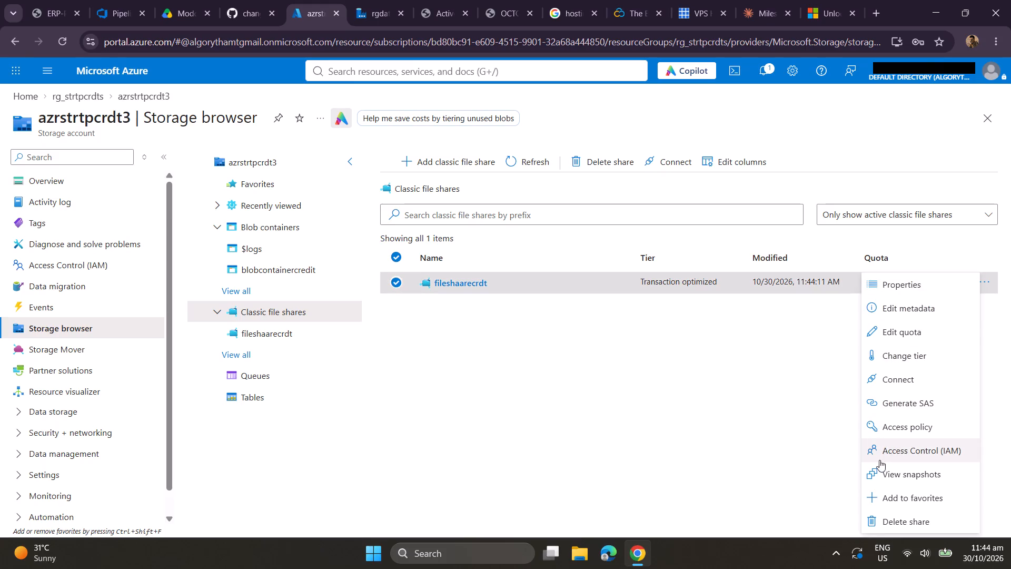
click(911, 286)
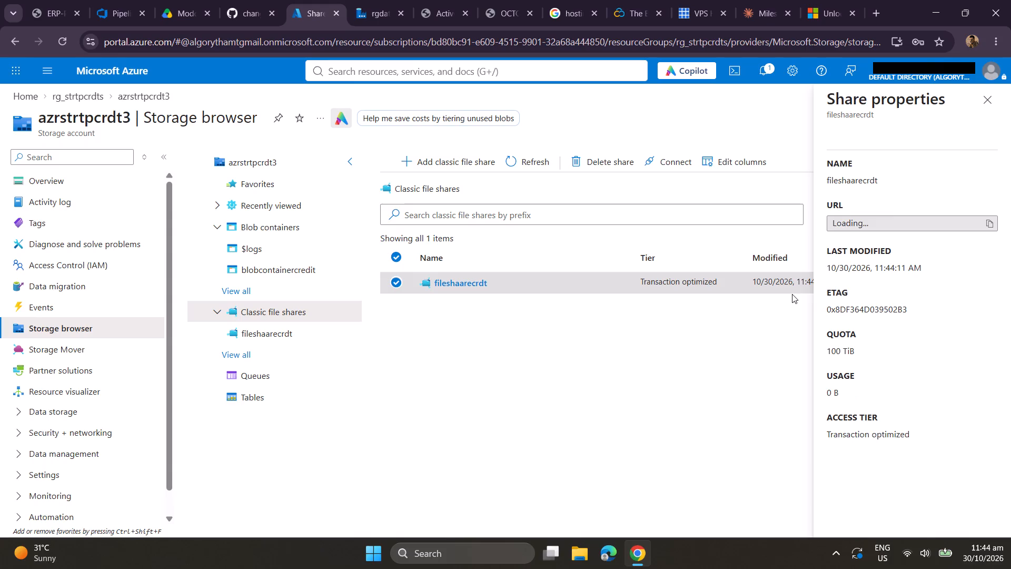
click(720, 413)
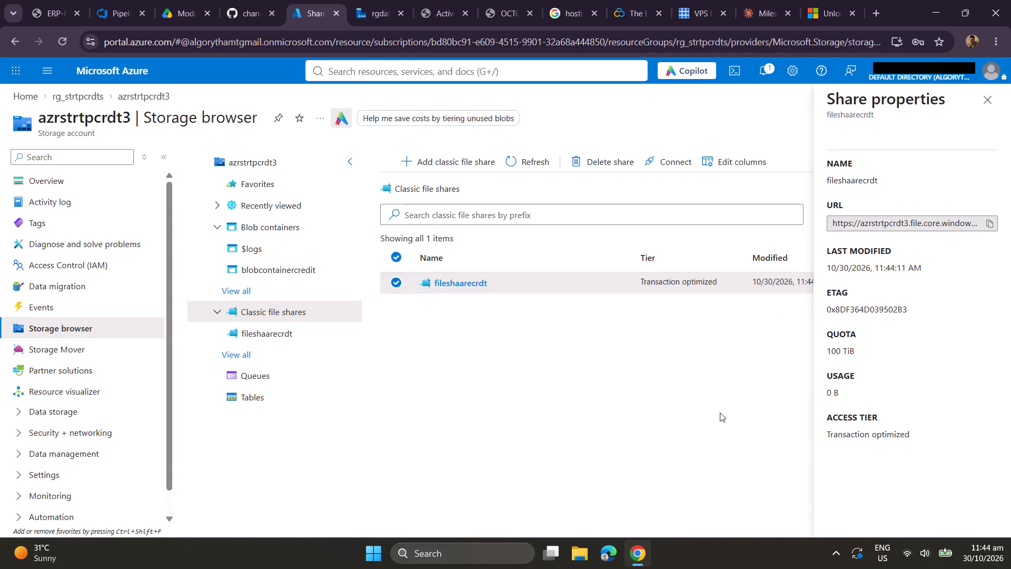
click(984, 96)
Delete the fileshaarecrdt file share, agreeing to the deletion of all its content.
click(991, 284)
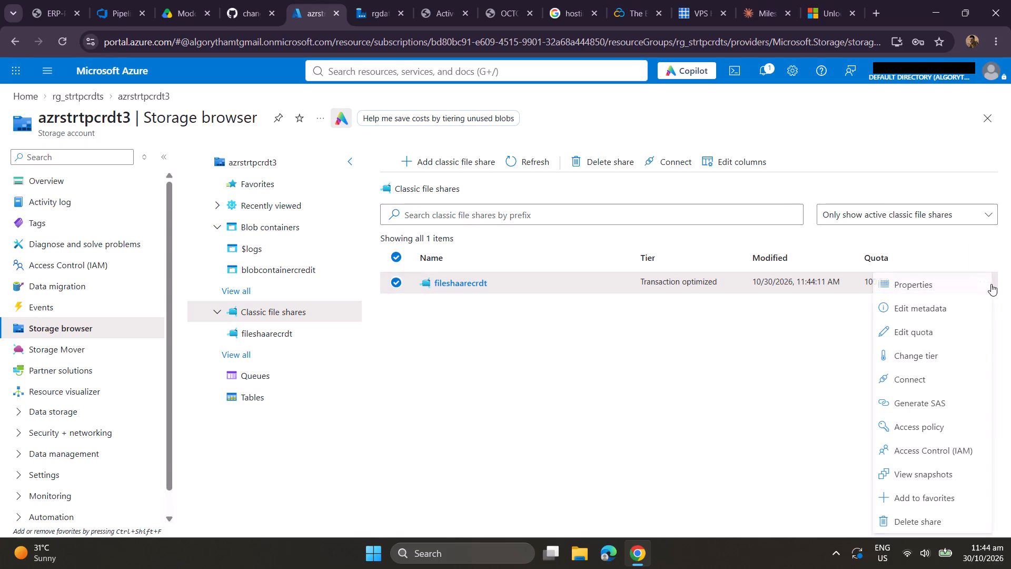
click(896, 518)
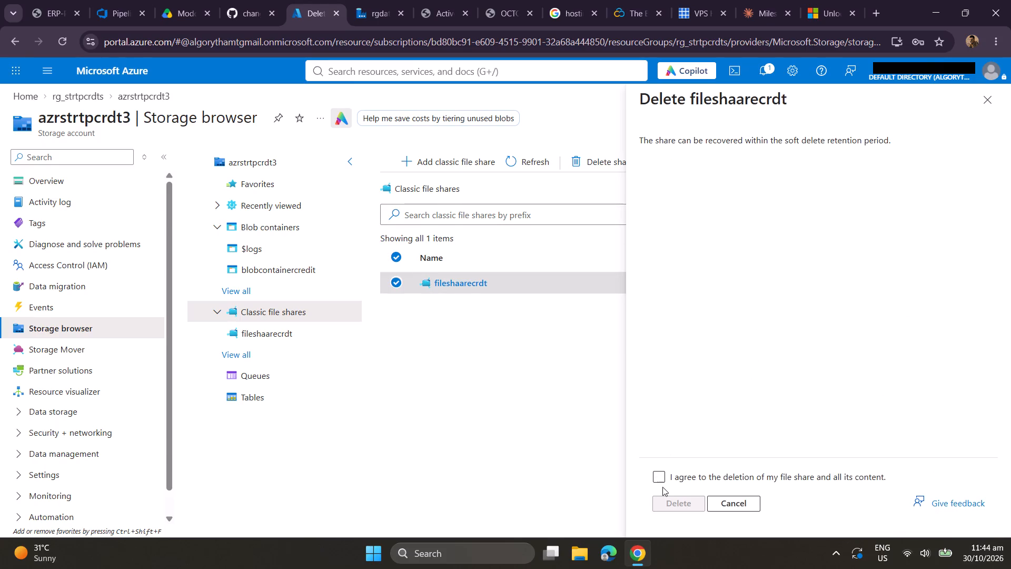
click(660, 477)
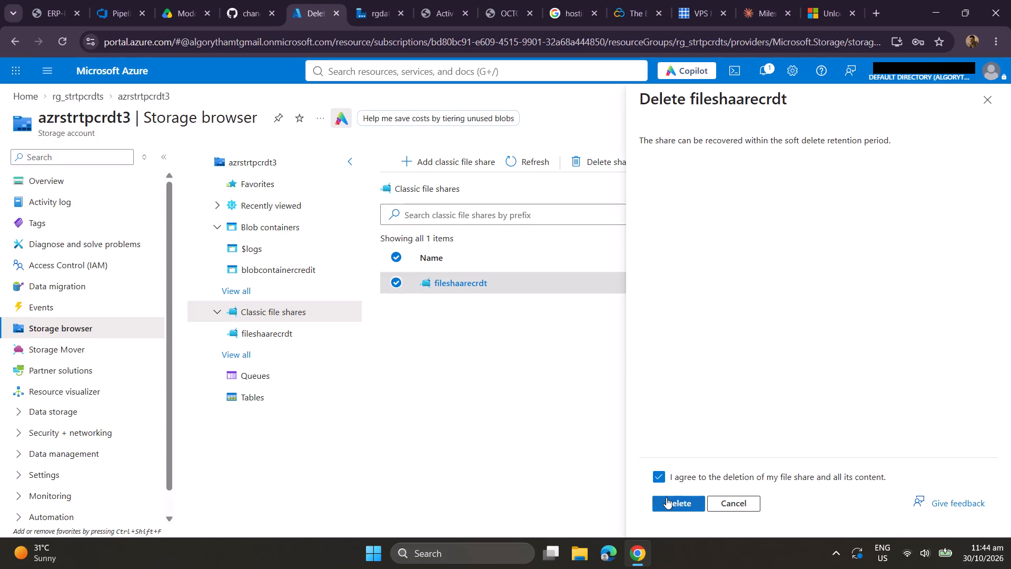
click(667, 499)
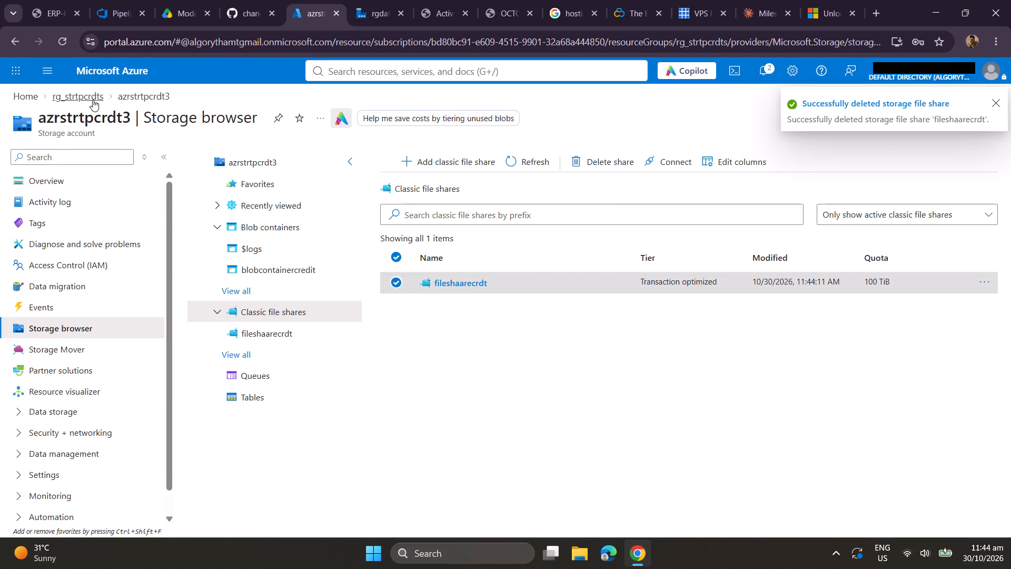
Return to the rg_strtpcrdts resource group, check the actions offered for azrstrtpcrdt3, and open that storage account.
click(78, 97)
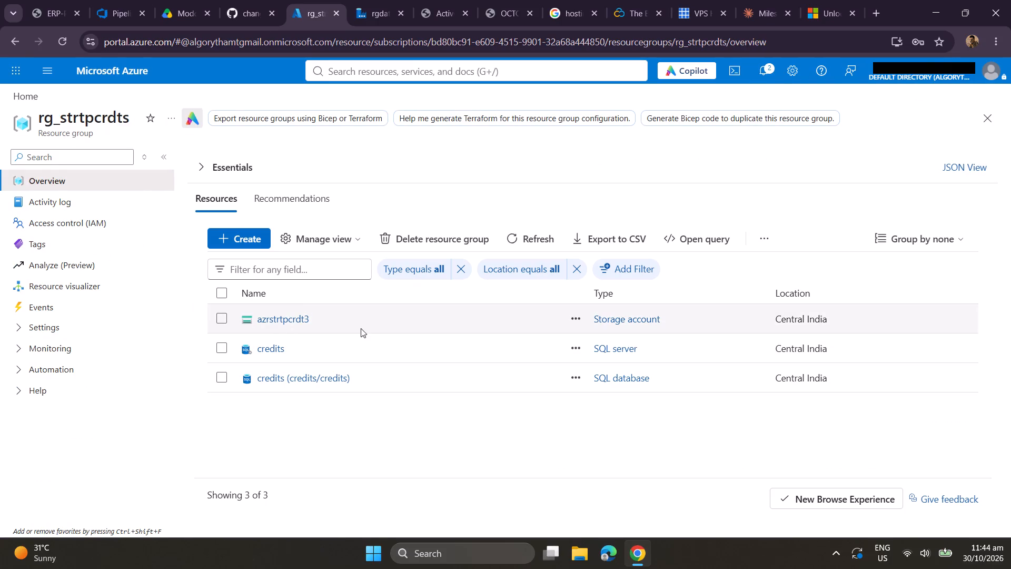
click(582, 314)
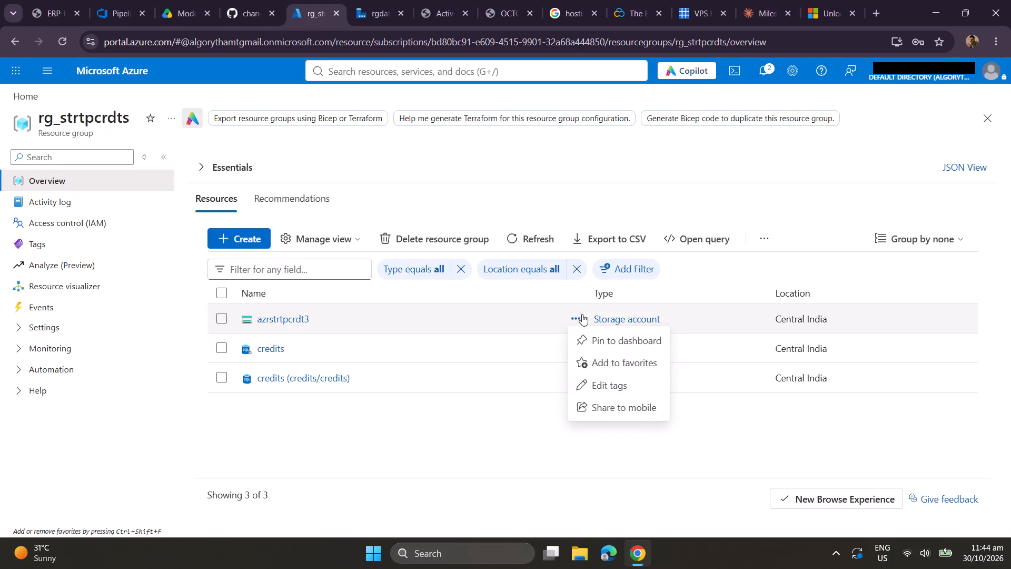
click(383, 478)
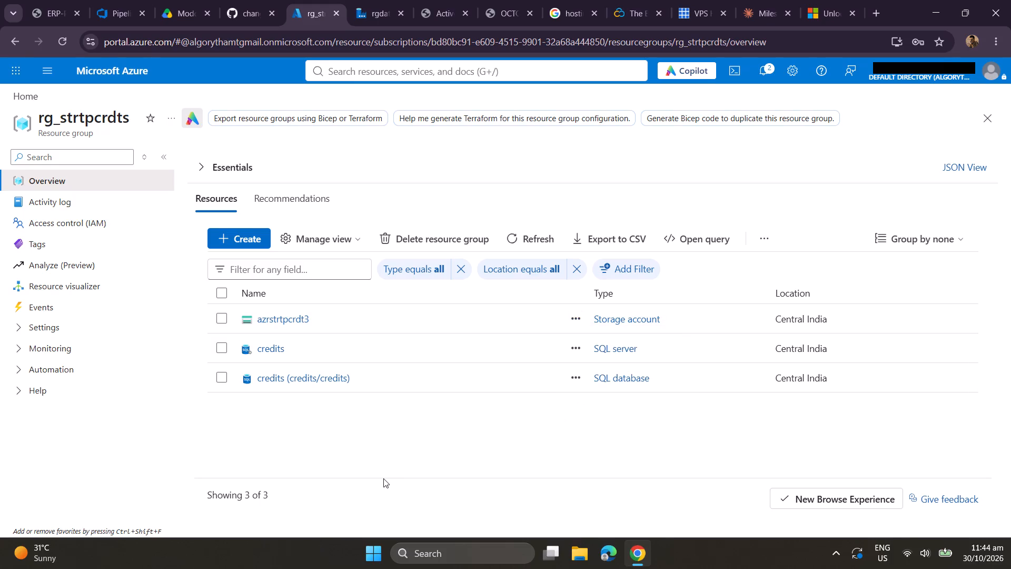
click(217, 320)
click(576, 316)
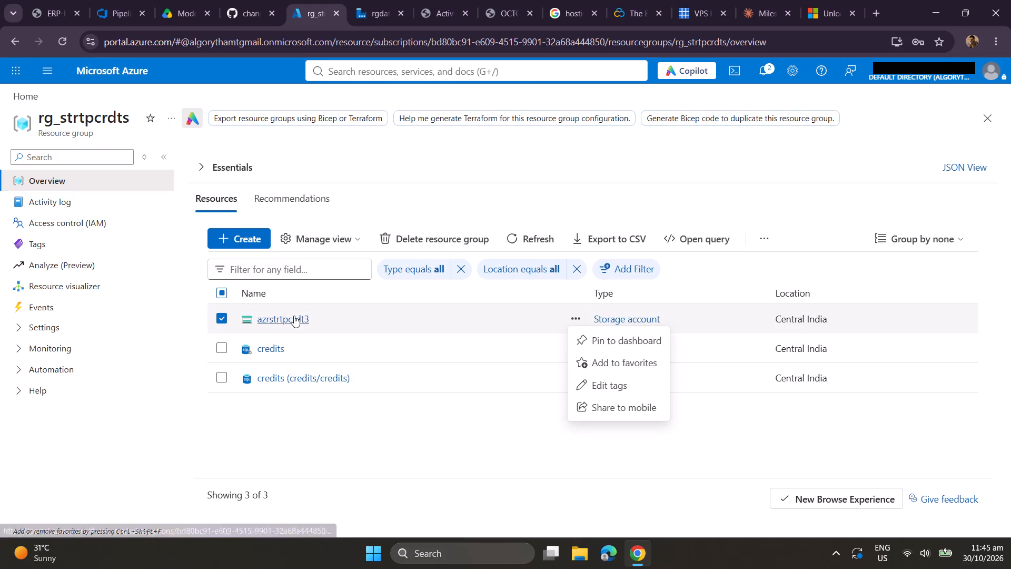
click(294, 316)
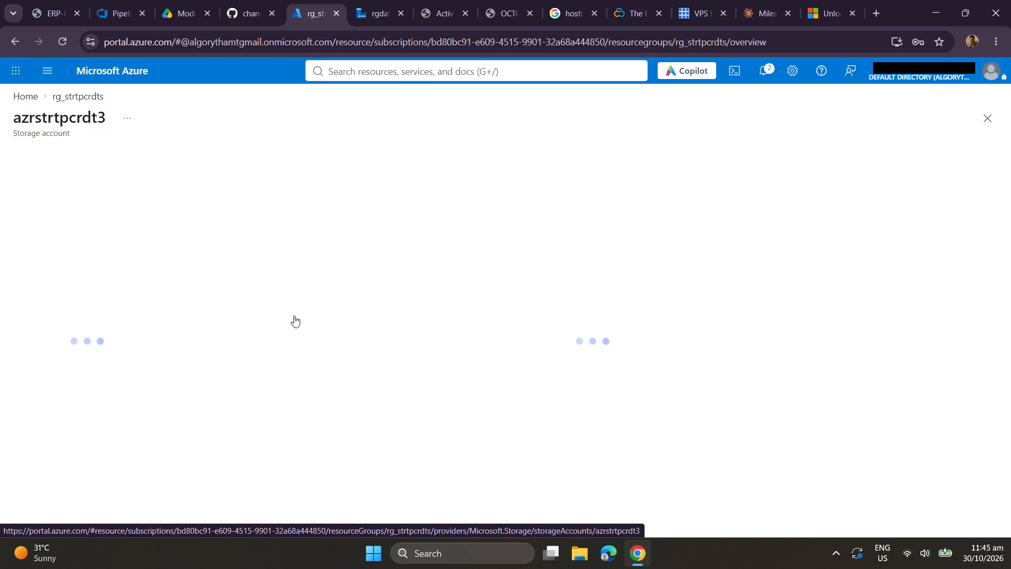
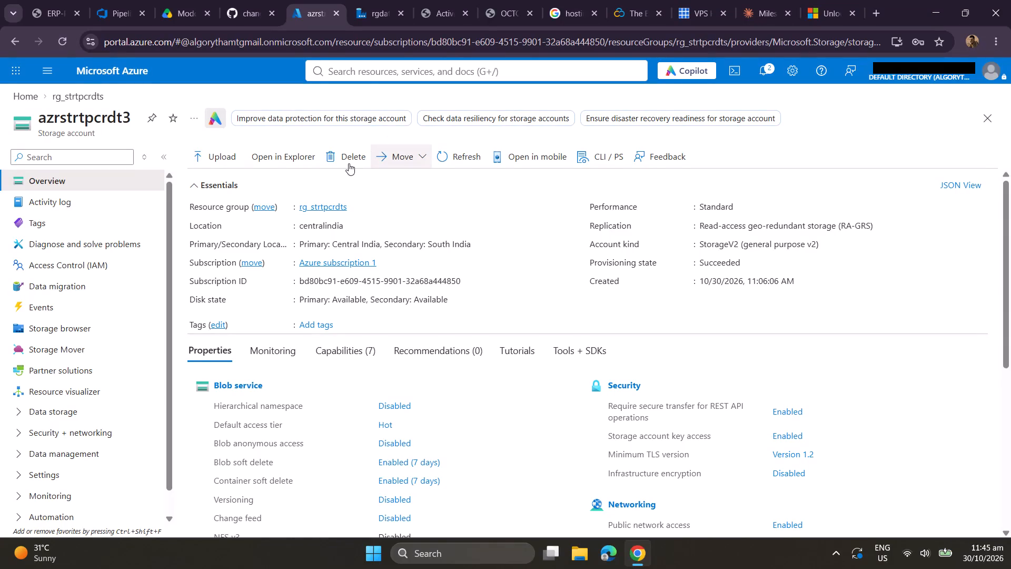
Delete the azrstrtpcrdt3 storage account, entering its name to confirm the deletion.
click(349, 163)
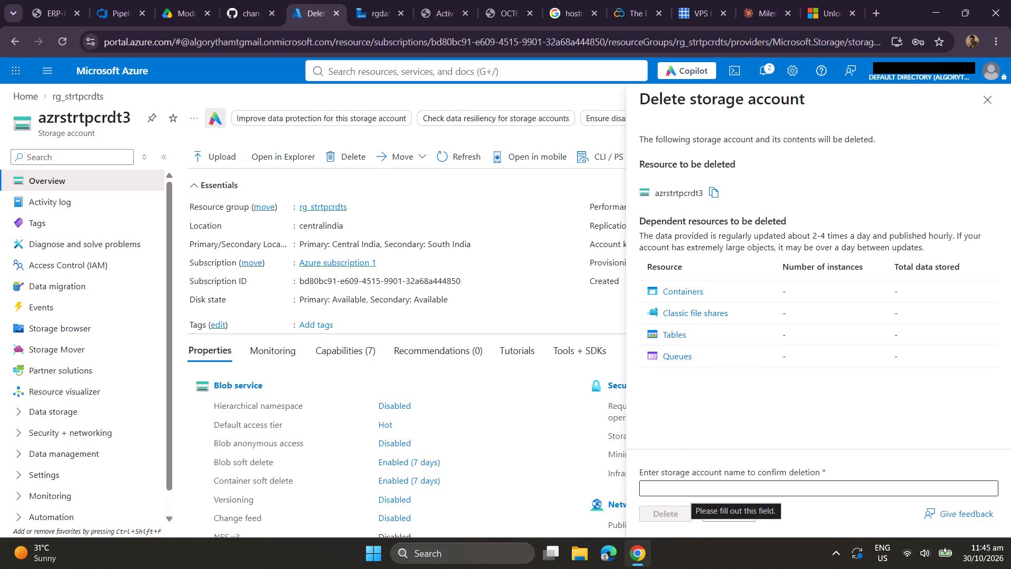
click(710, 195)
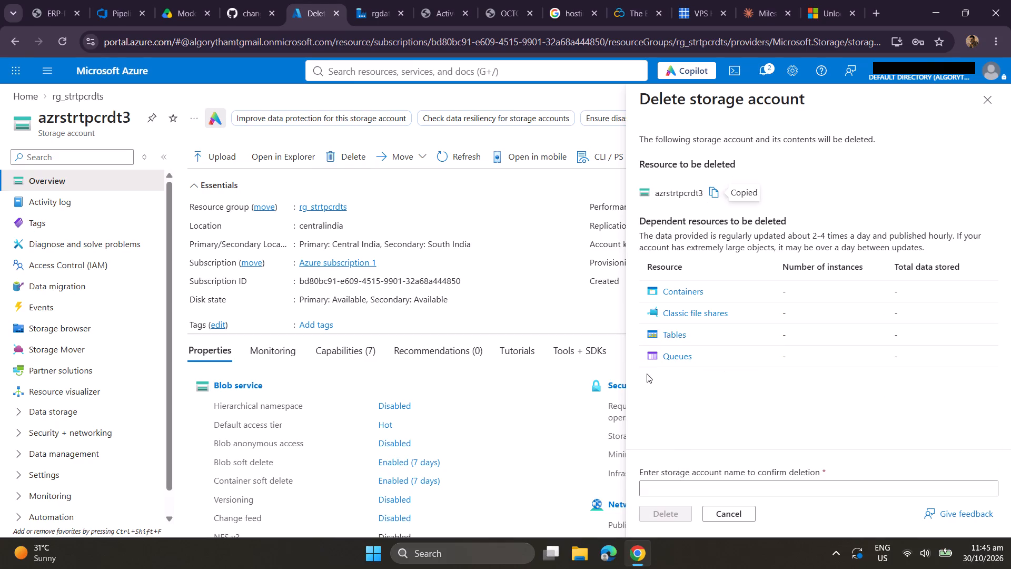
click(734, 490)
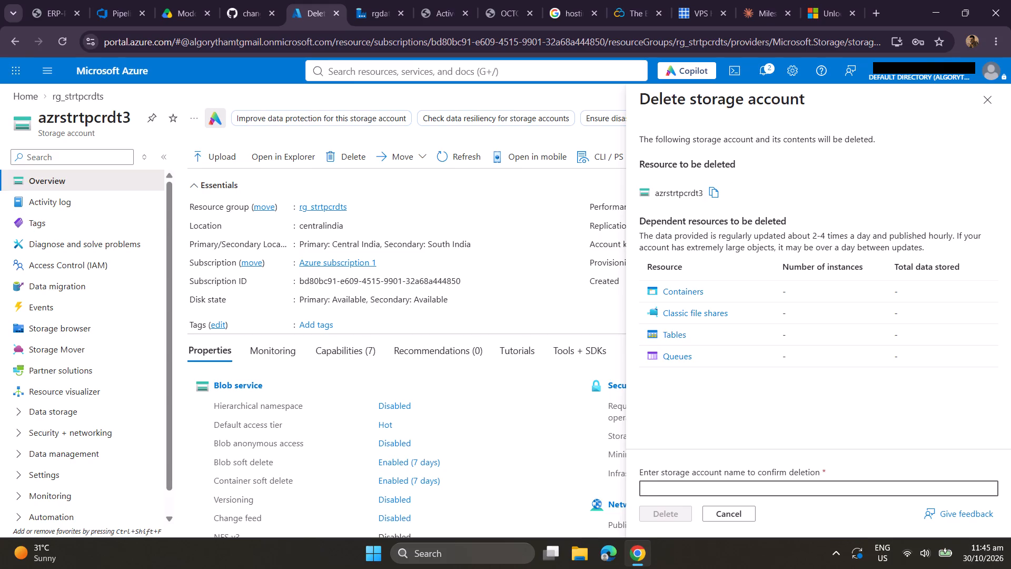
key(ctrl+v)
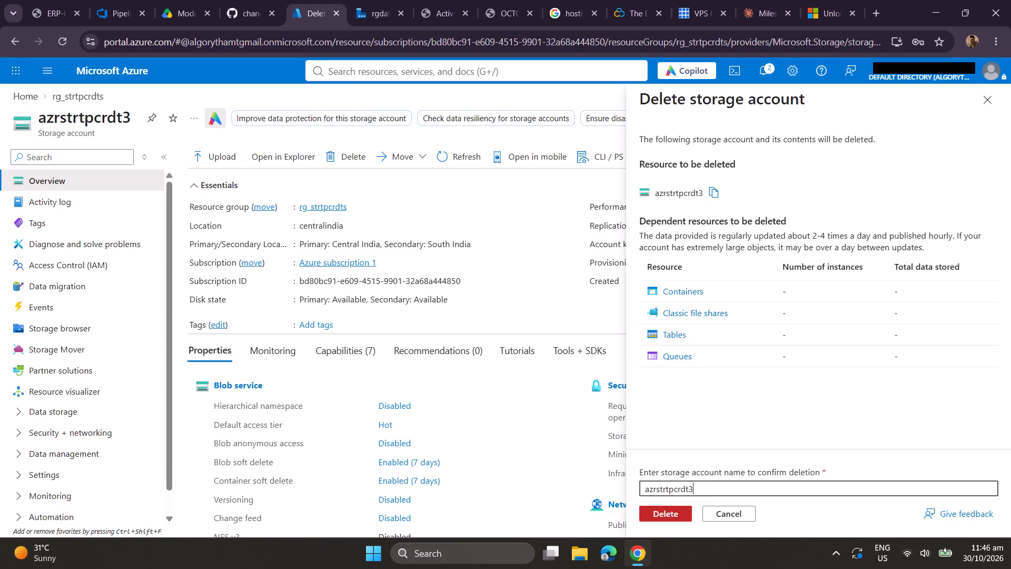
click(663, 516)
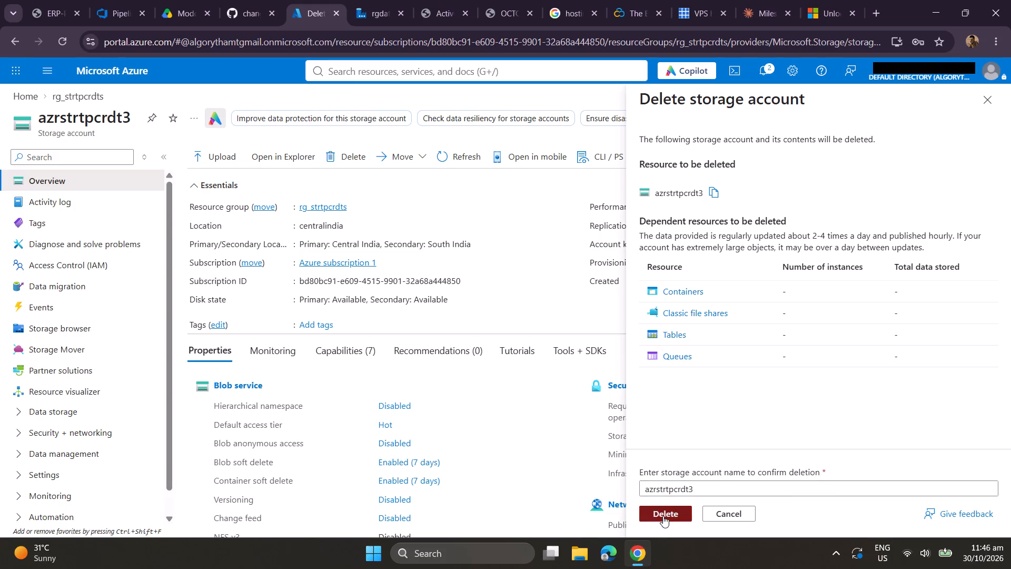
click(822, 356)
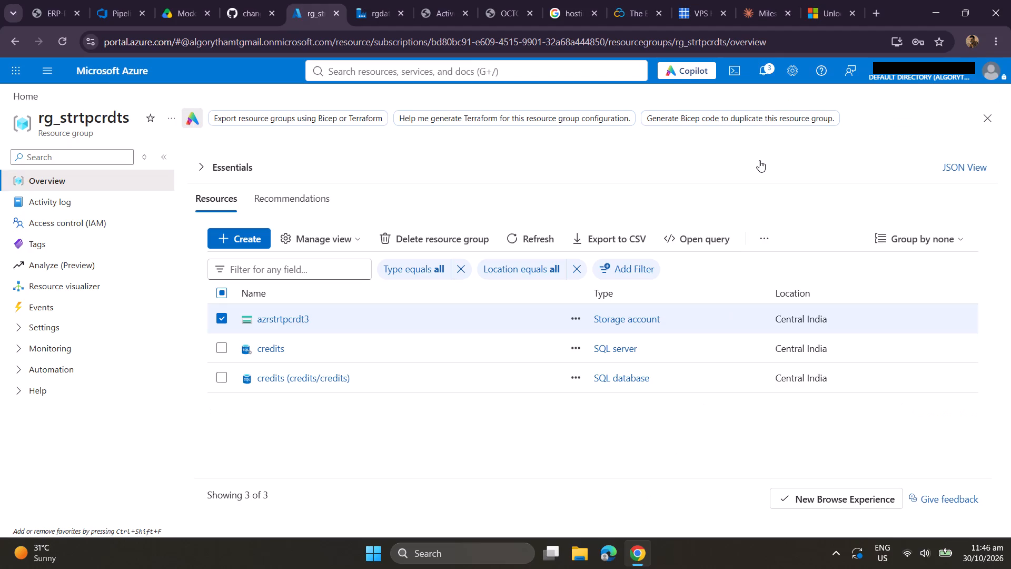
click(524, 229)
click(548, 174)
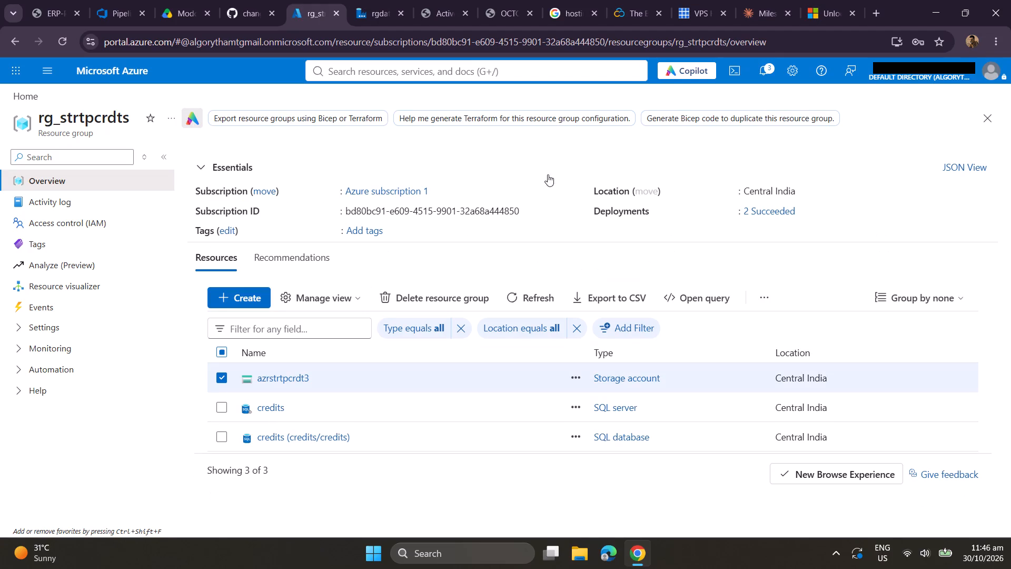
scroll(475, 284, down, 2)
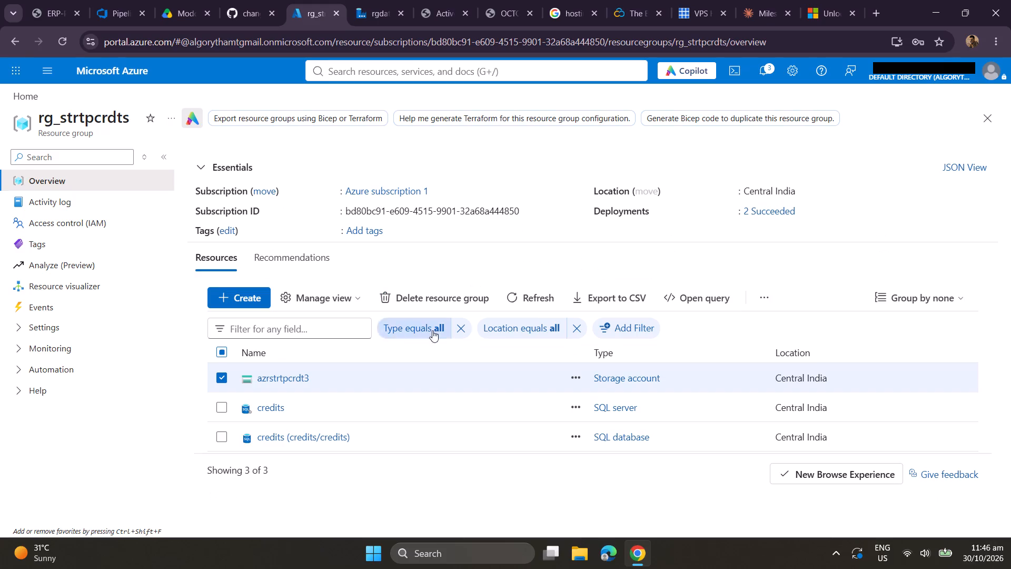
click(220, 371)
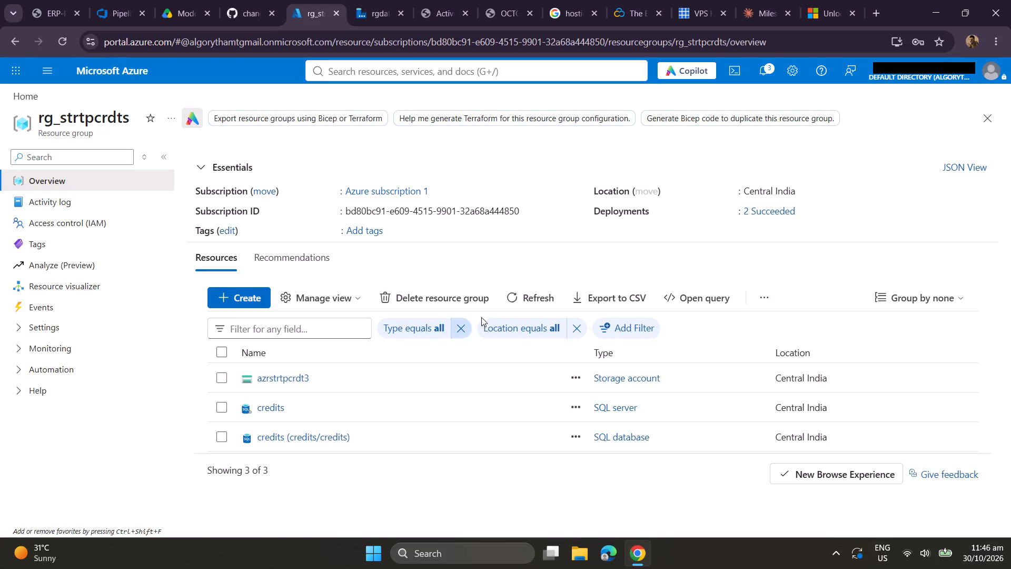
click(522, 297)
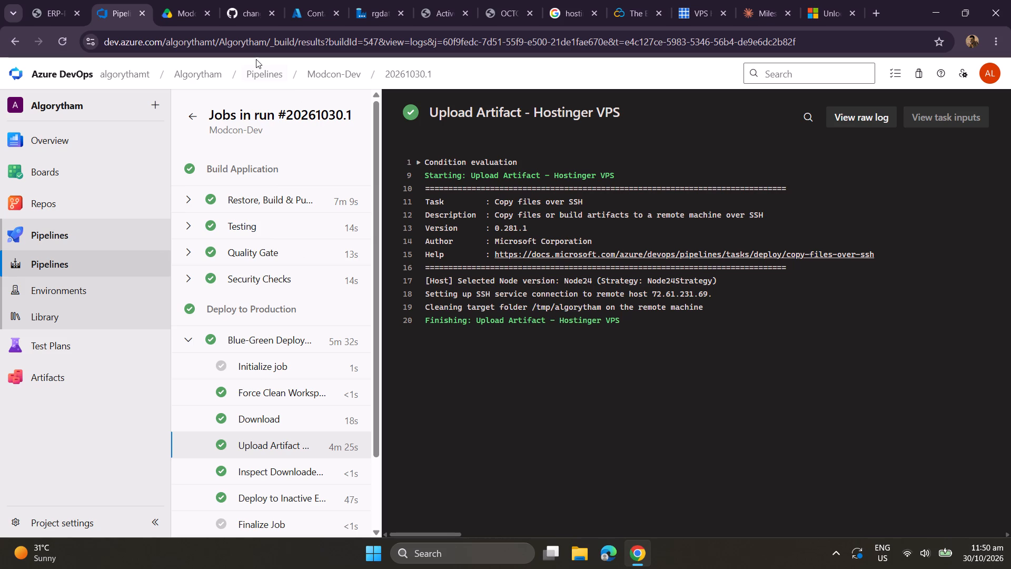
click(271, 72)
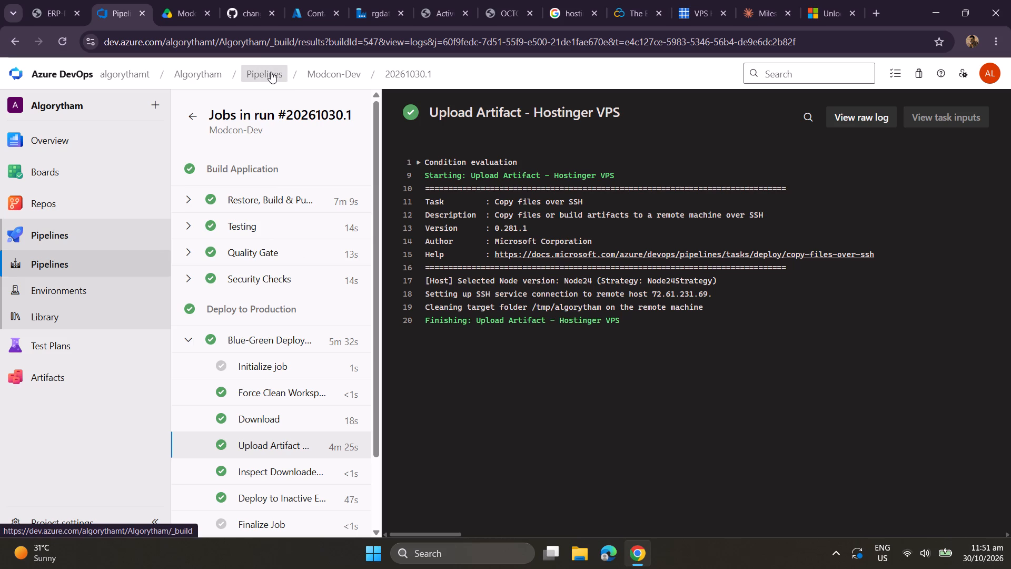
Switch to the ModCon repository on GitHub and open its pull requests list.
click(243, 0)
scroll(300, 354, up, 6)
click(192, 107)
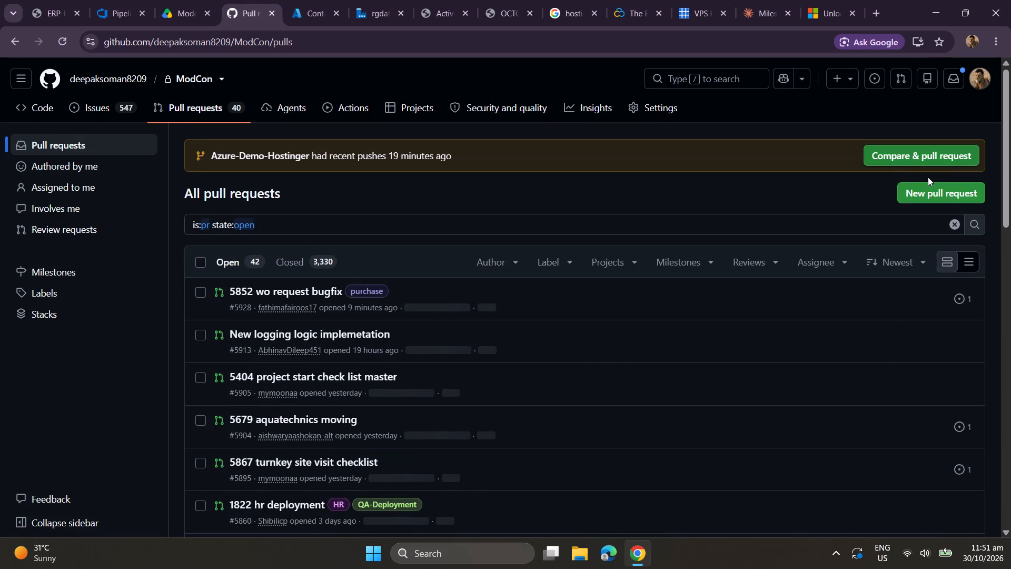
Start a new pull request in the ModCon repository from the pull requests list.
click(919, 189)
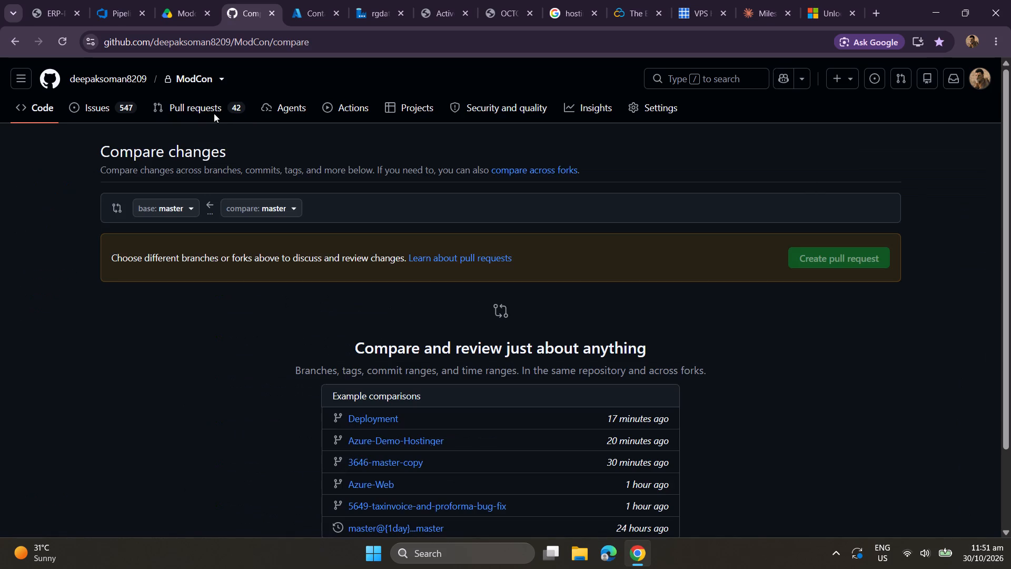
click(213, 111)
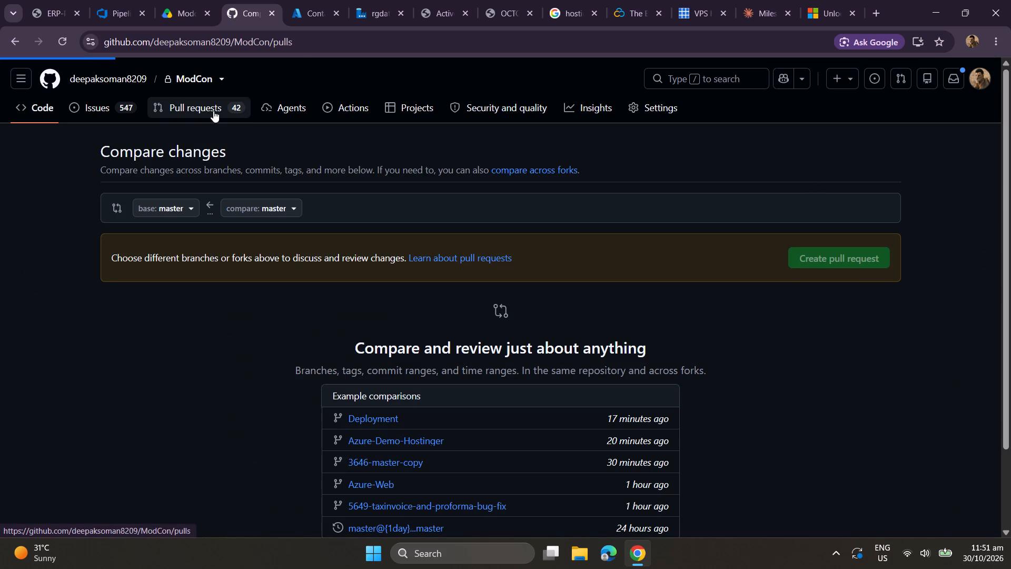
click(923, 155)
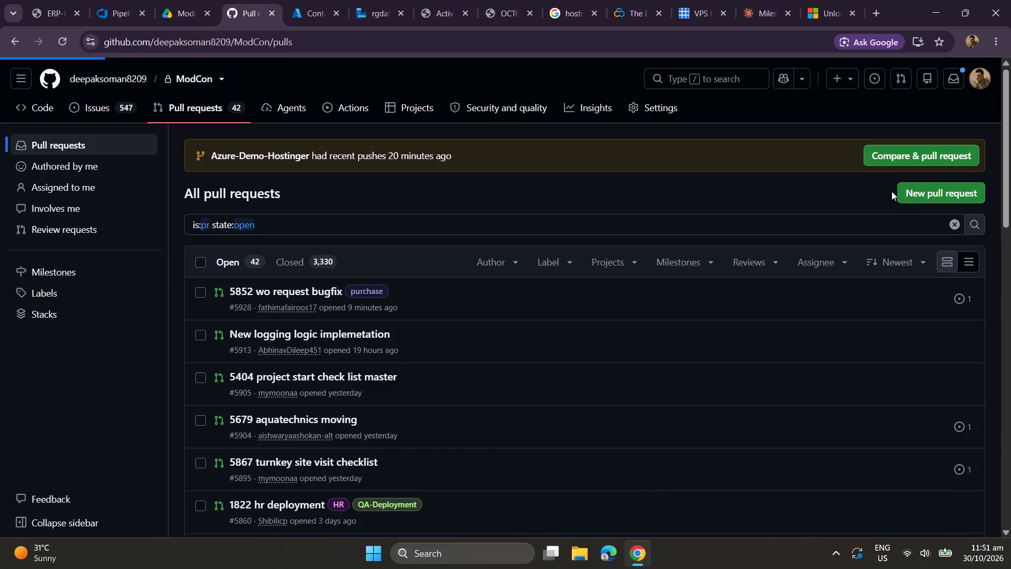
click(910, 191)
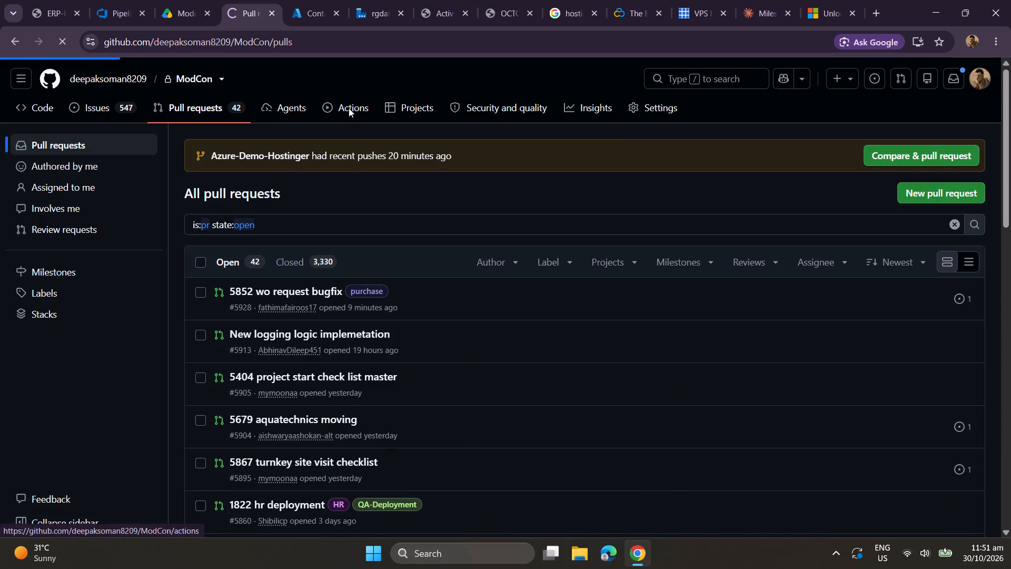
Switch to the Azure portal and check the notifications for the container registry deployment.
click(302, 7)
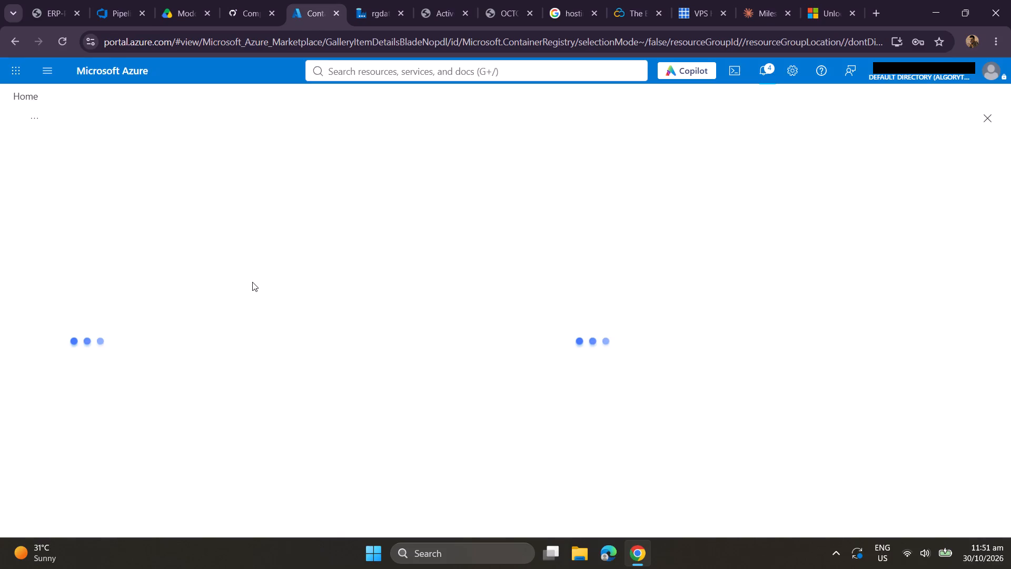
click(754, 73)
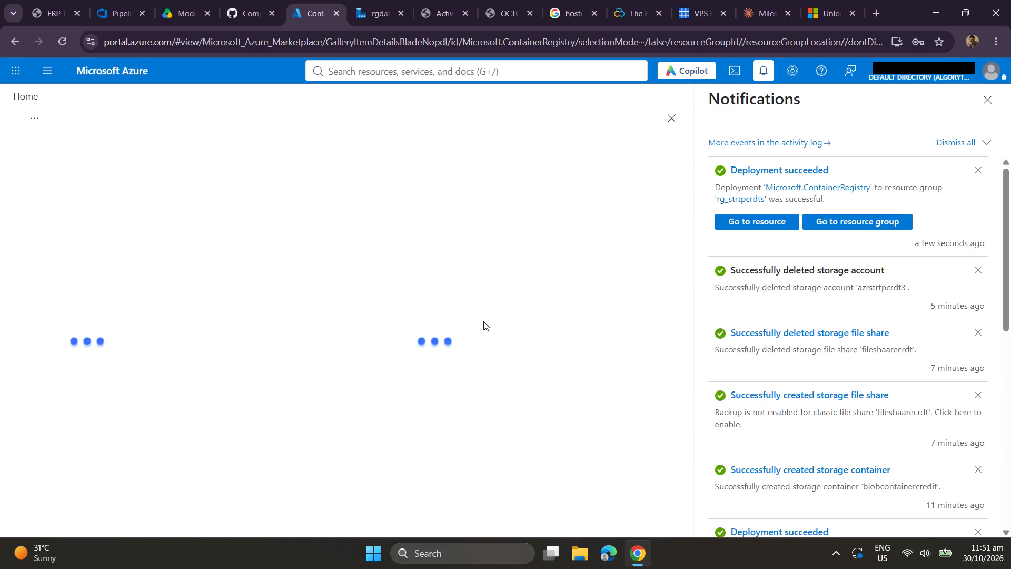
Return to the GitHub comparison and set Deployment as the compare branch and Azure-Demo-Hostinger as the base branch.
click(244, 0)
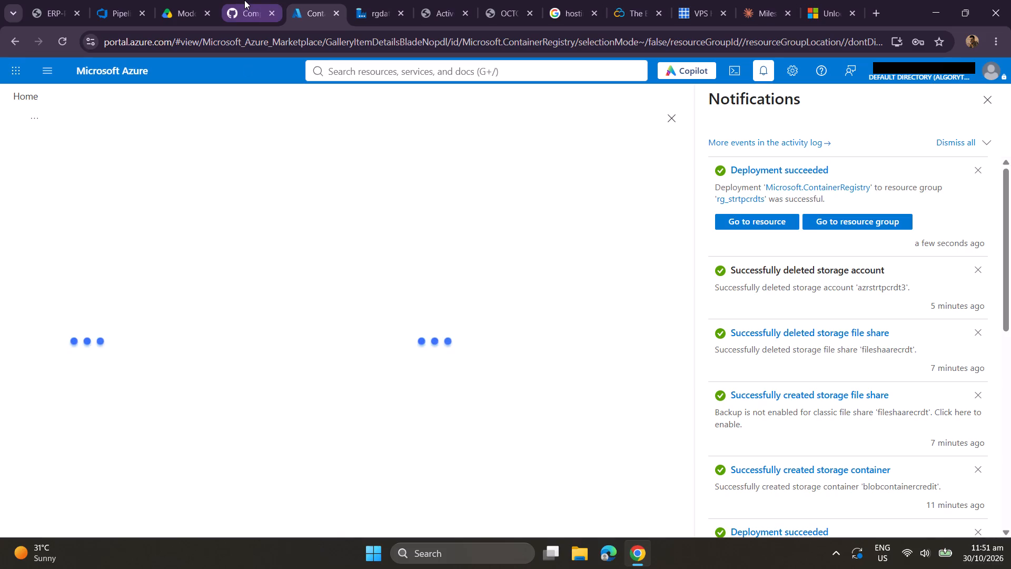
click(275, 207)
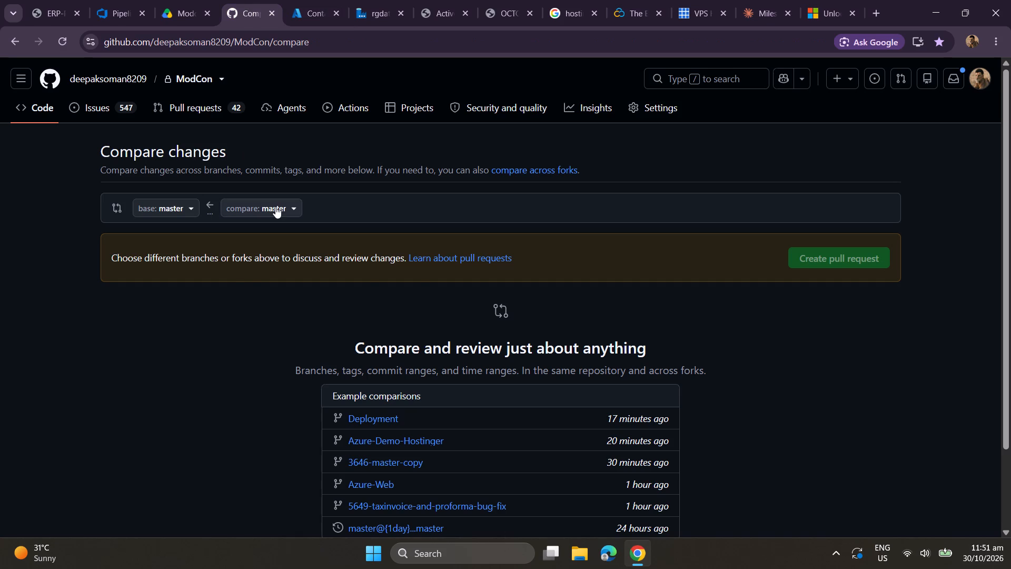
text(Deo)
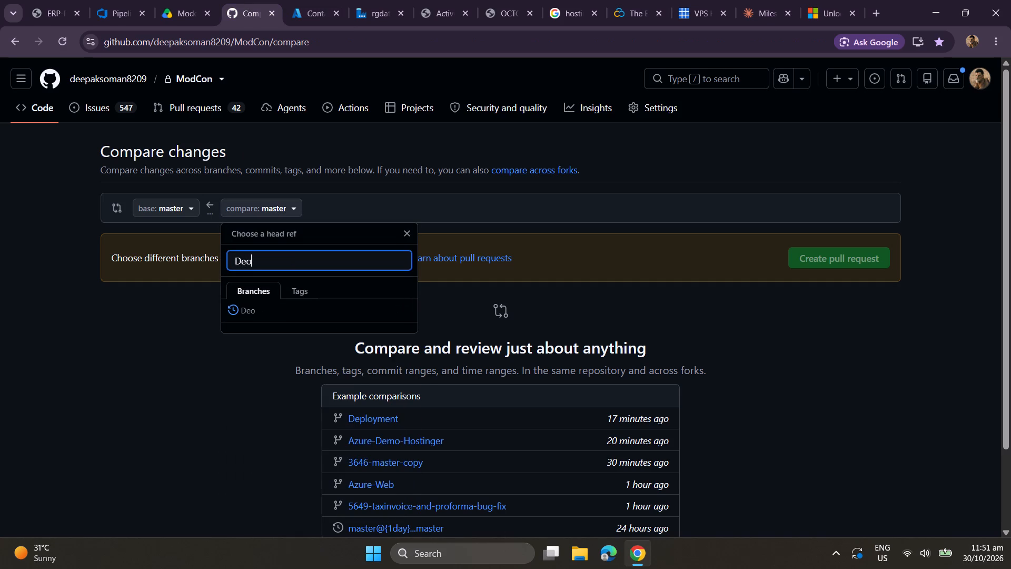
key(BackSpace)
key(o)
key(BackSpace)
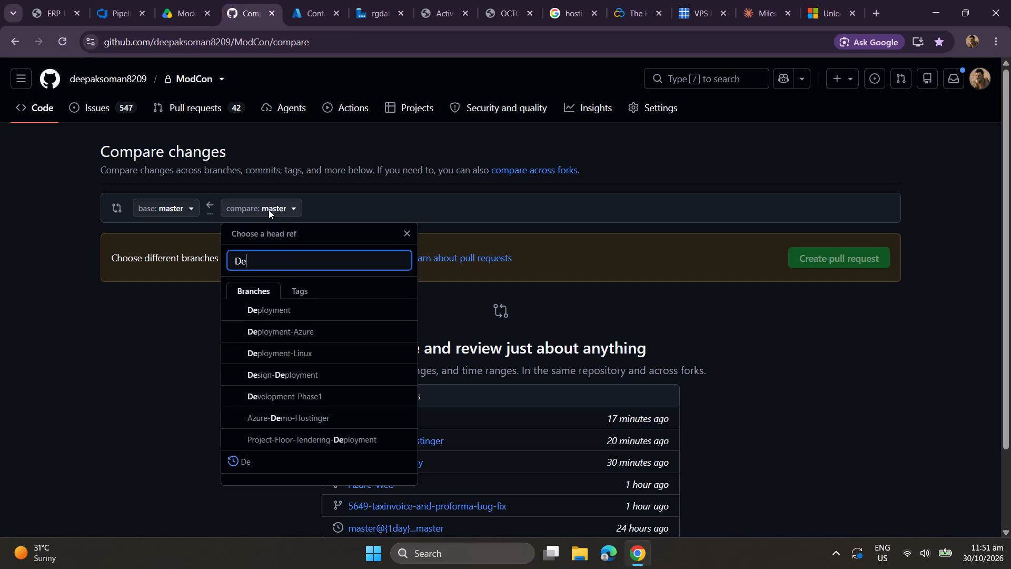
click(304, 301)
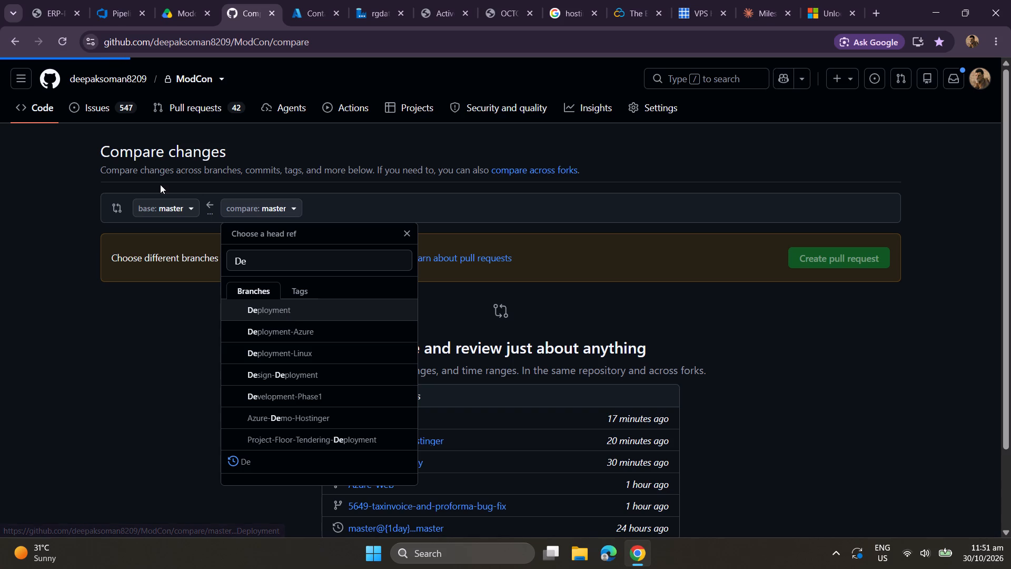
click(160, 206)
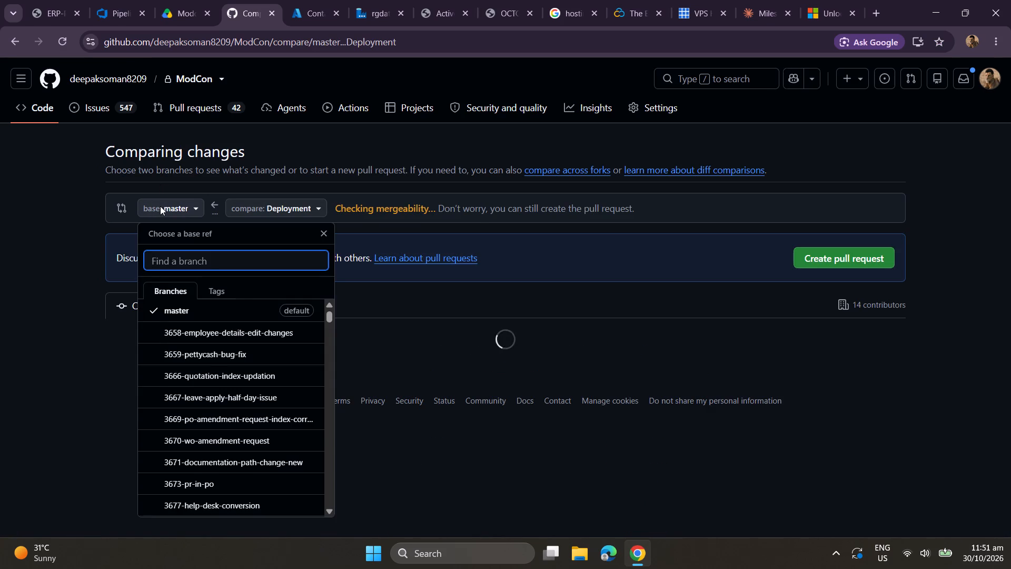
text(Az)
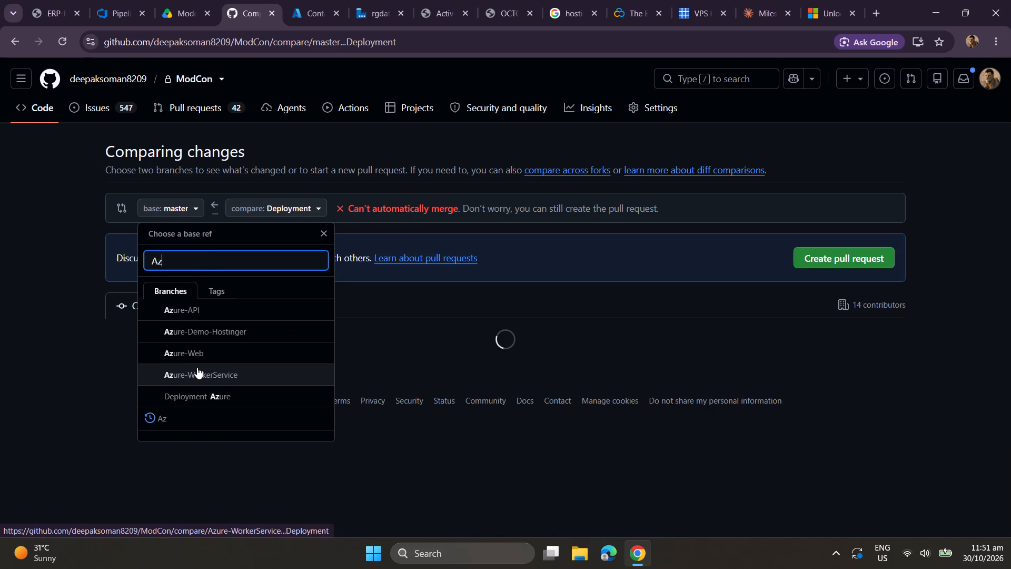
click(280, 330)
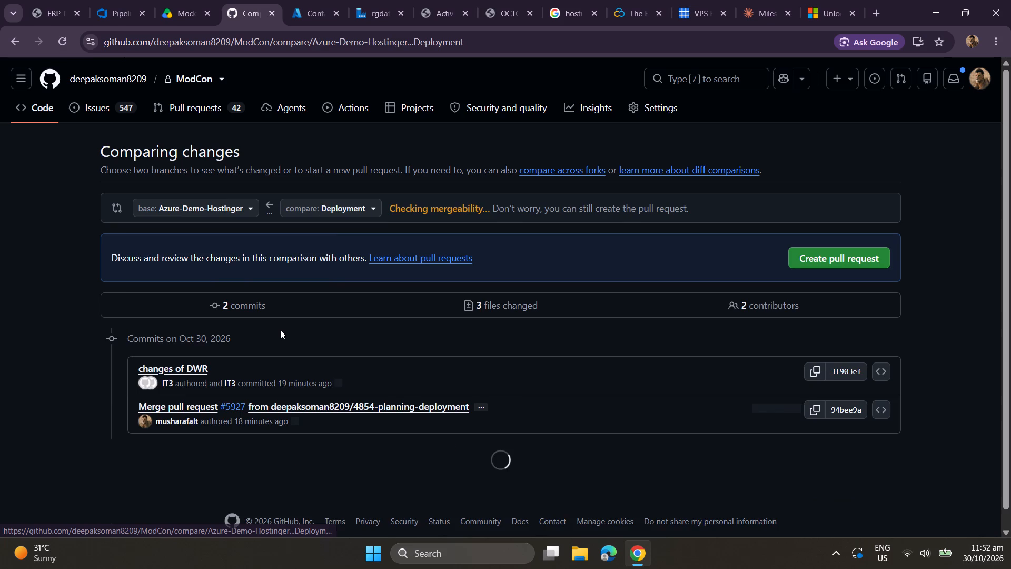
Create the pull request from Deployment into Azure-Demo-Hostinger, keeping the title Deployment and an empty description.
click(856, 258)
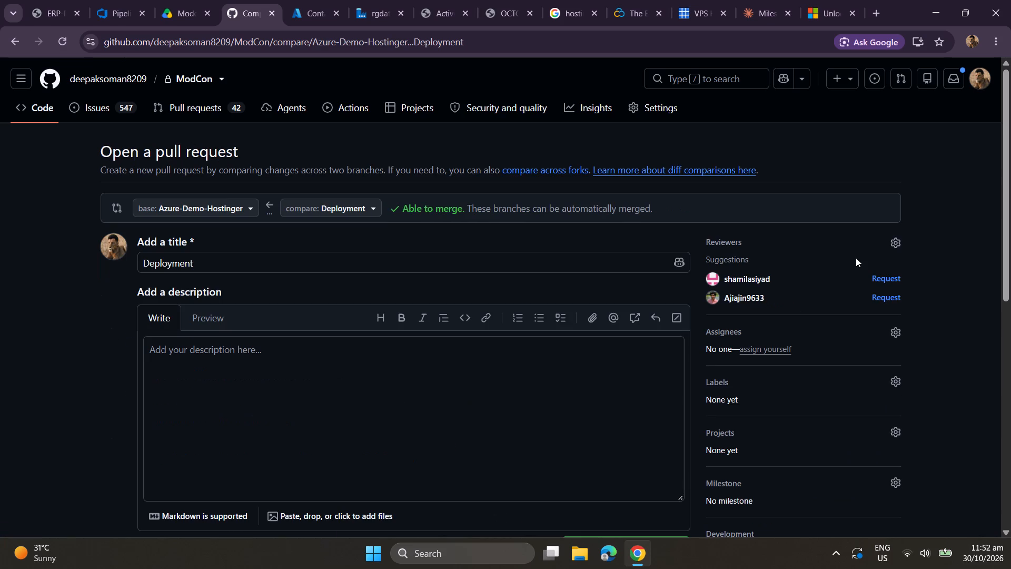
scroll(441, 329, down, 2)
click(618, 301)
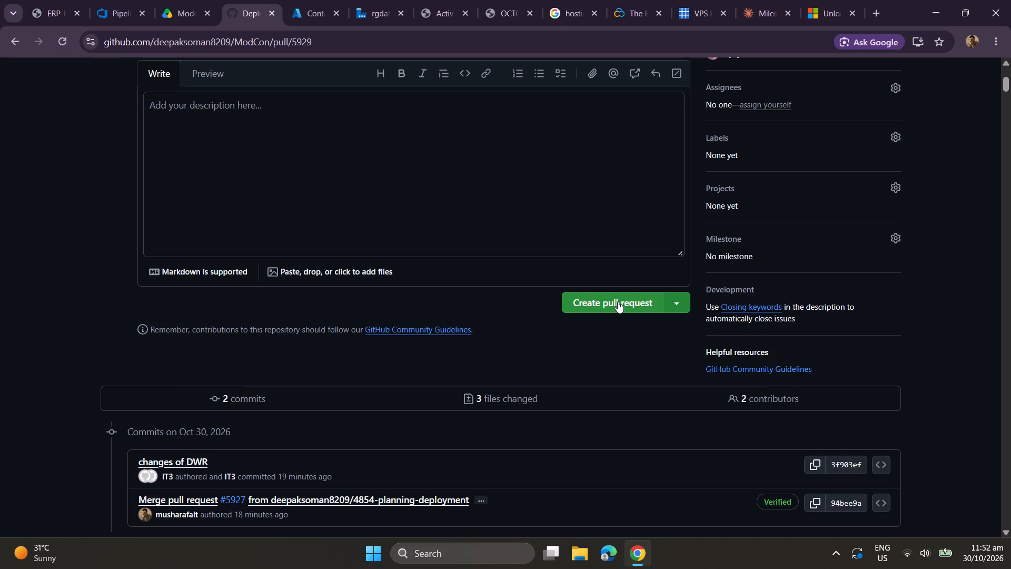
scroll(464, 283, up, 1)
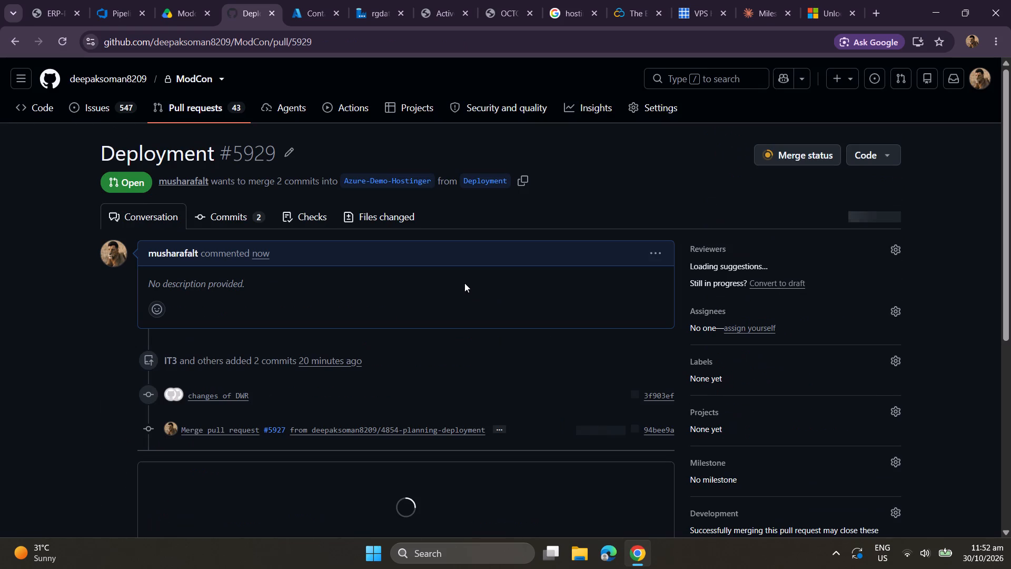
scroll(464, 283, down, 3)
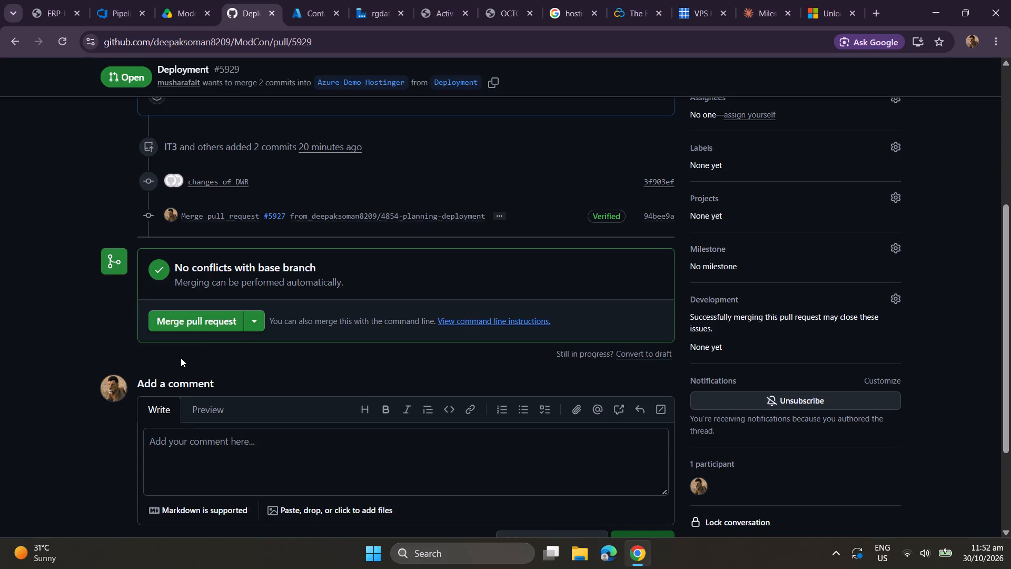
click(212, 313)
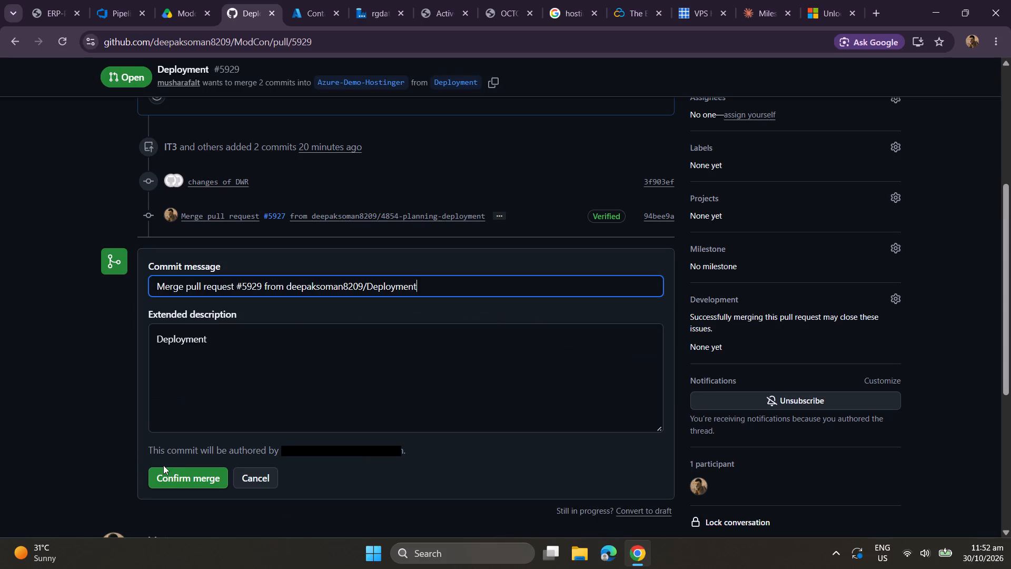
click(170, 473)
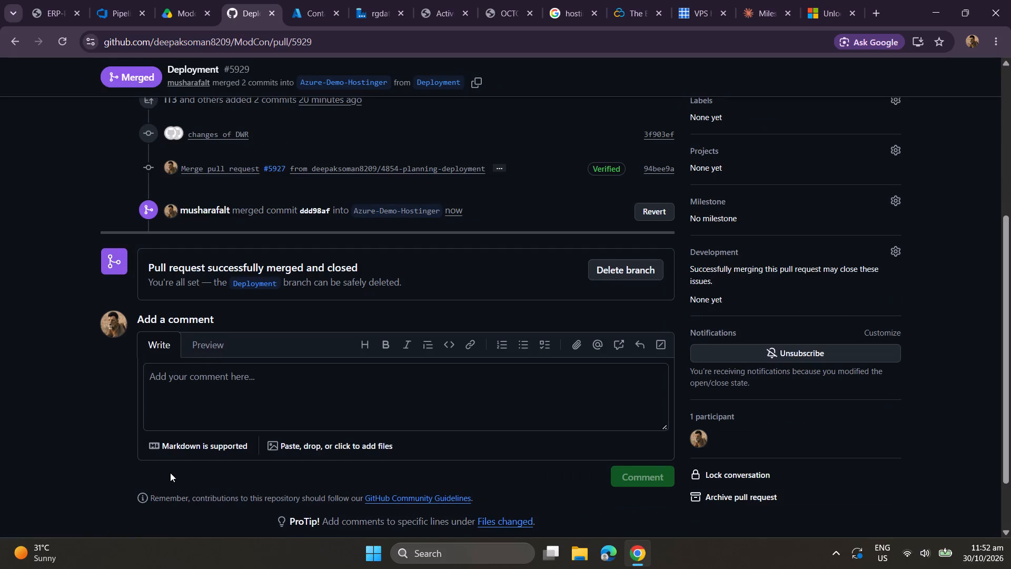
scroll(170, 473, up, 2)
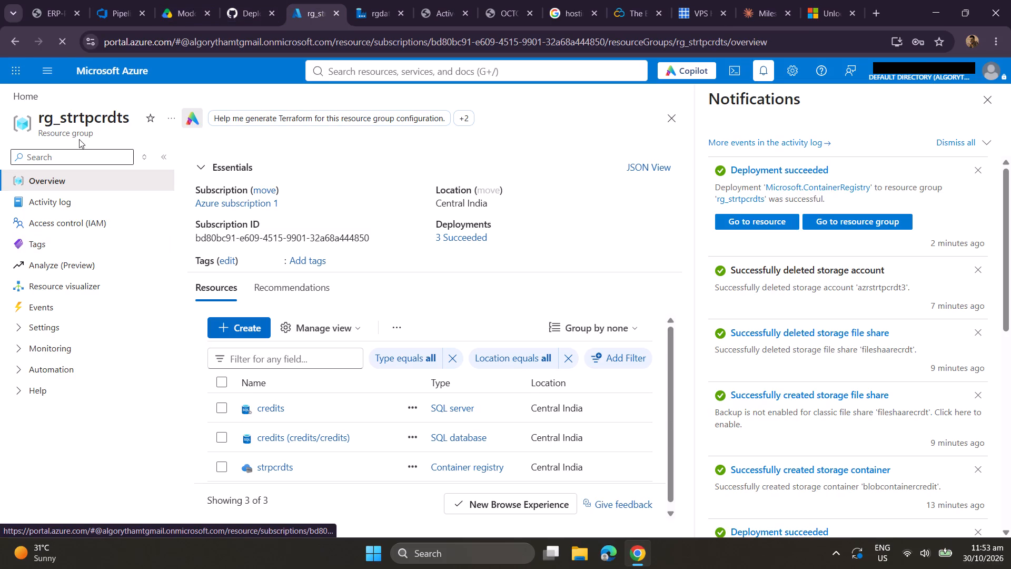
Open the catalogue of all Azure services from the rg_strtpcrdts resource group.
click(47, 74)
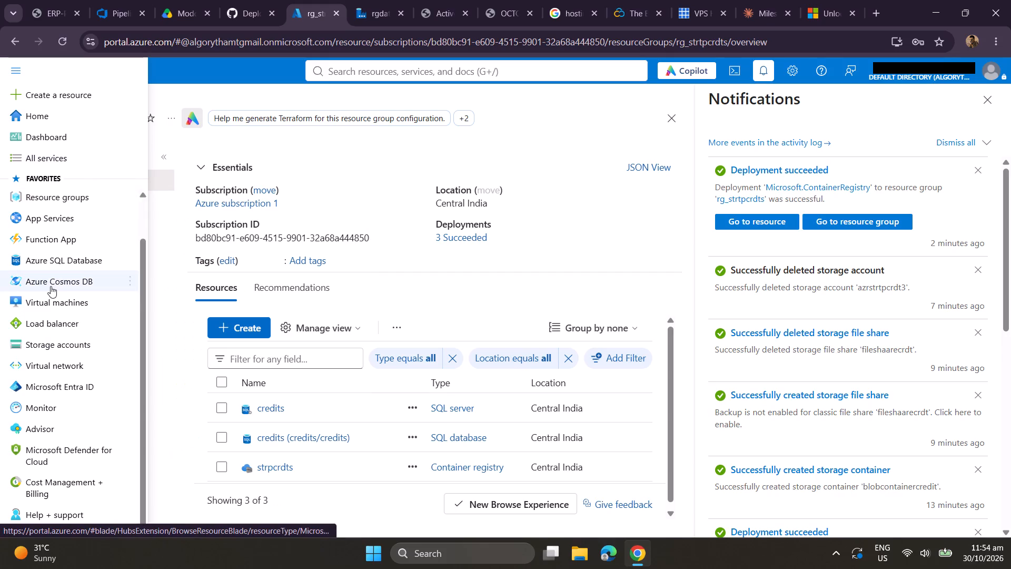
scroll(51, 286, down, 1)
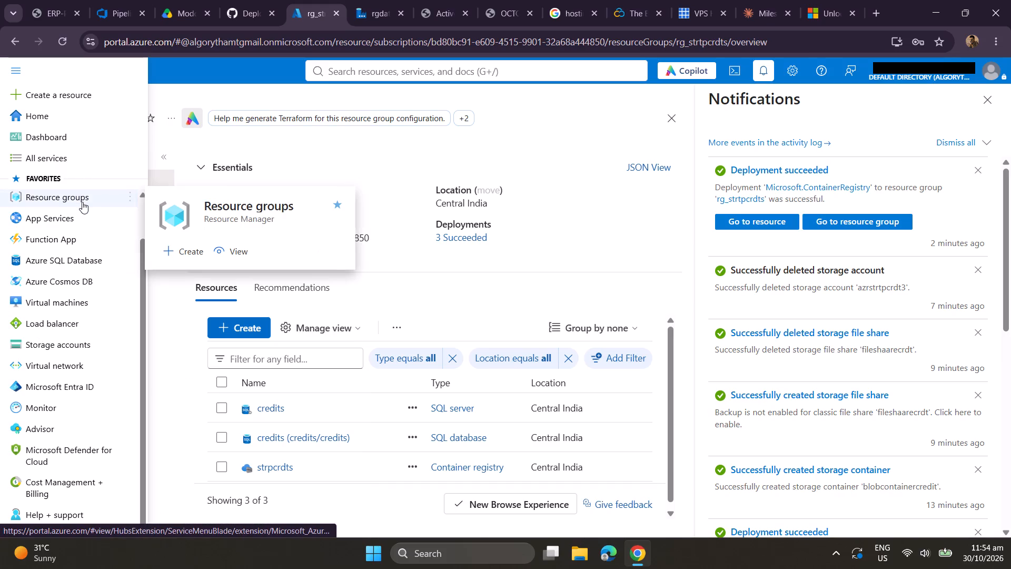
click(51, 153)
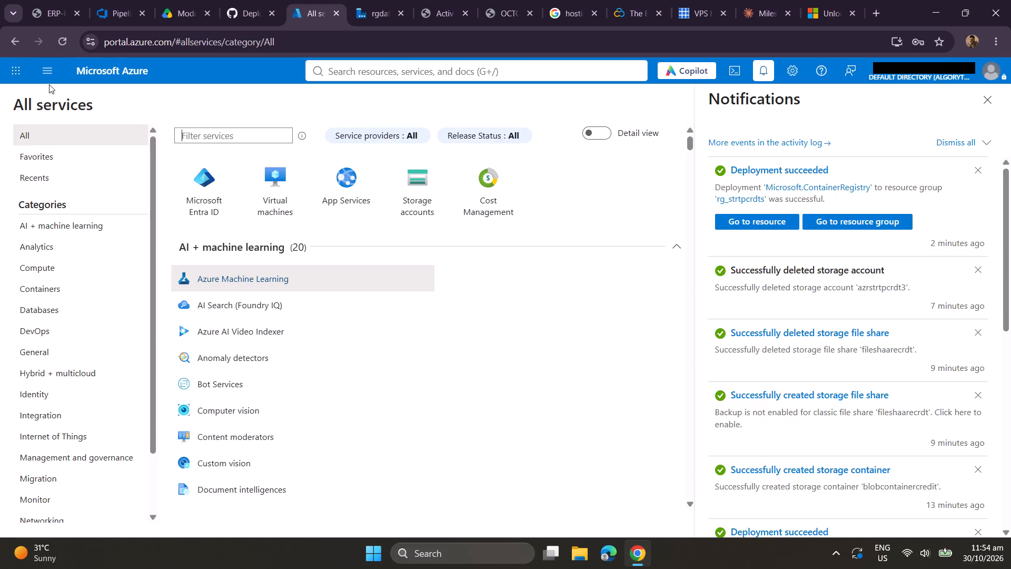
Browse Resource Manager for the list of all resources, dismiss the notifications pane, and try the recent resources view.
click(58, 72)
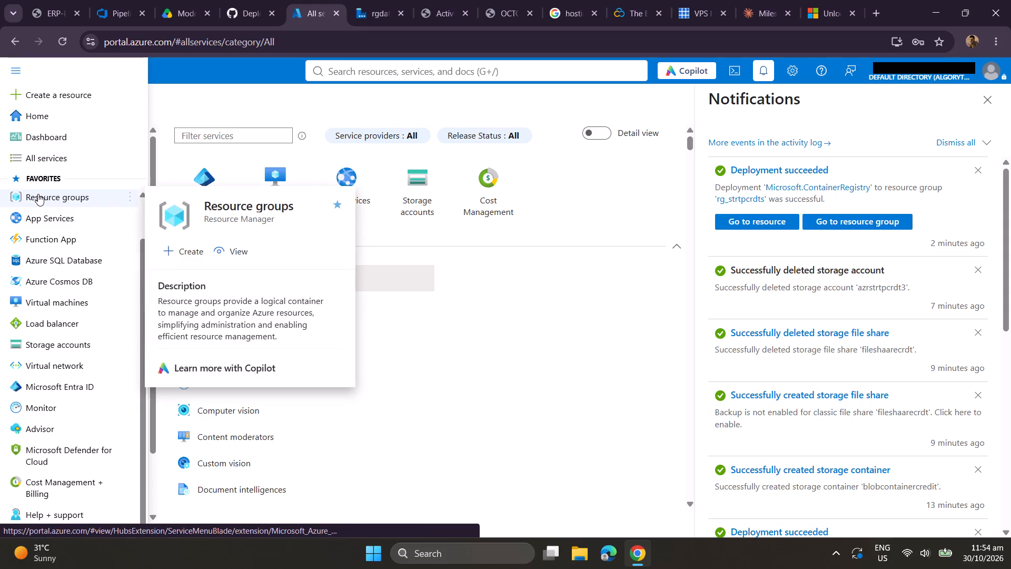
scroll(55, 362, down, 1)
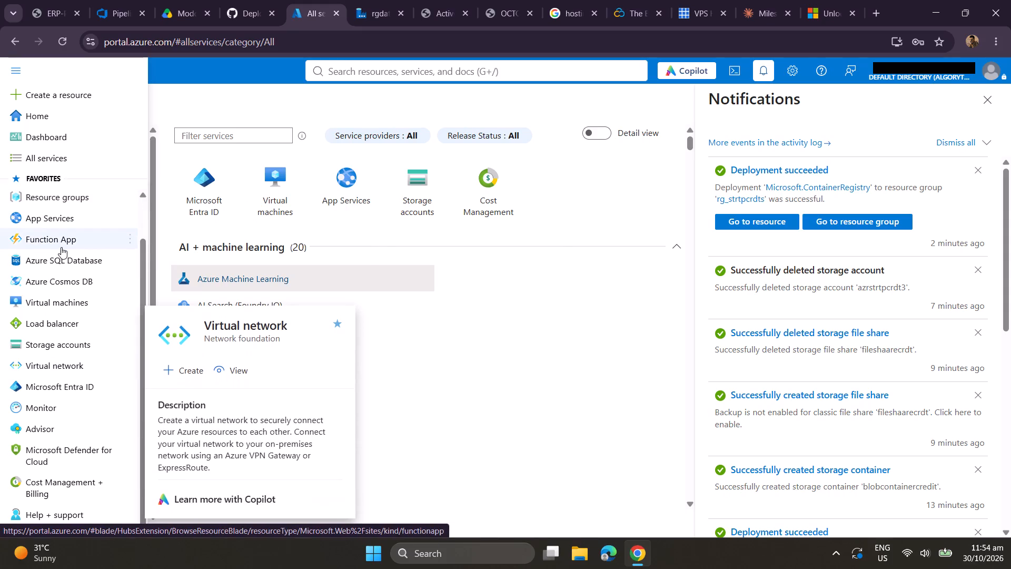
click(52, 192)
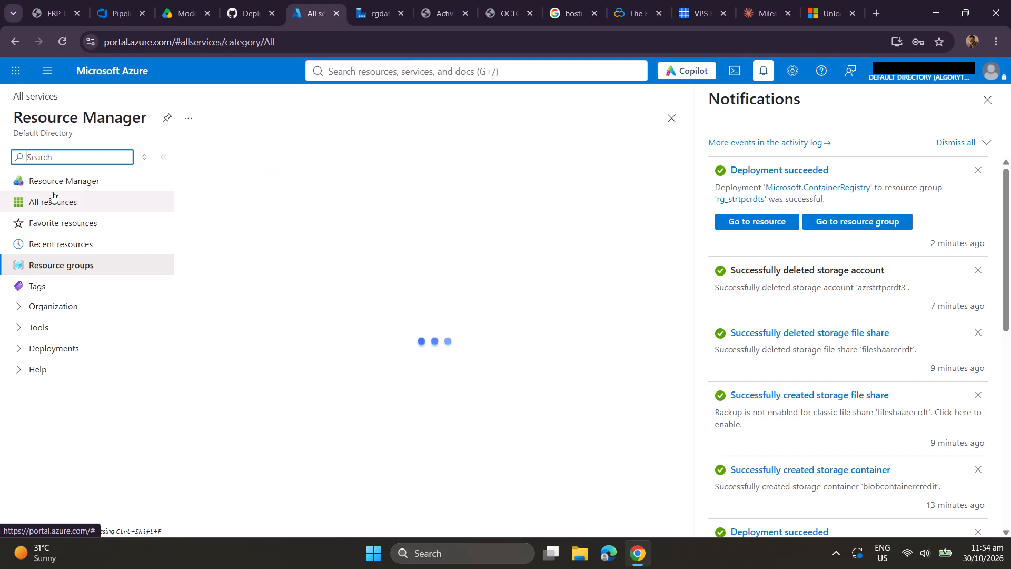
click(53, 197)
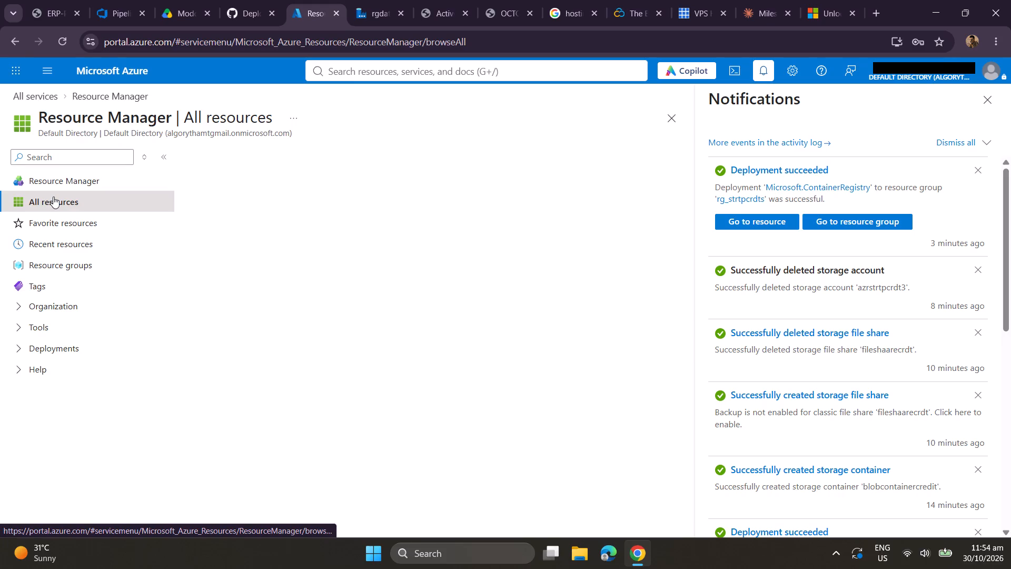
click(990, 97)
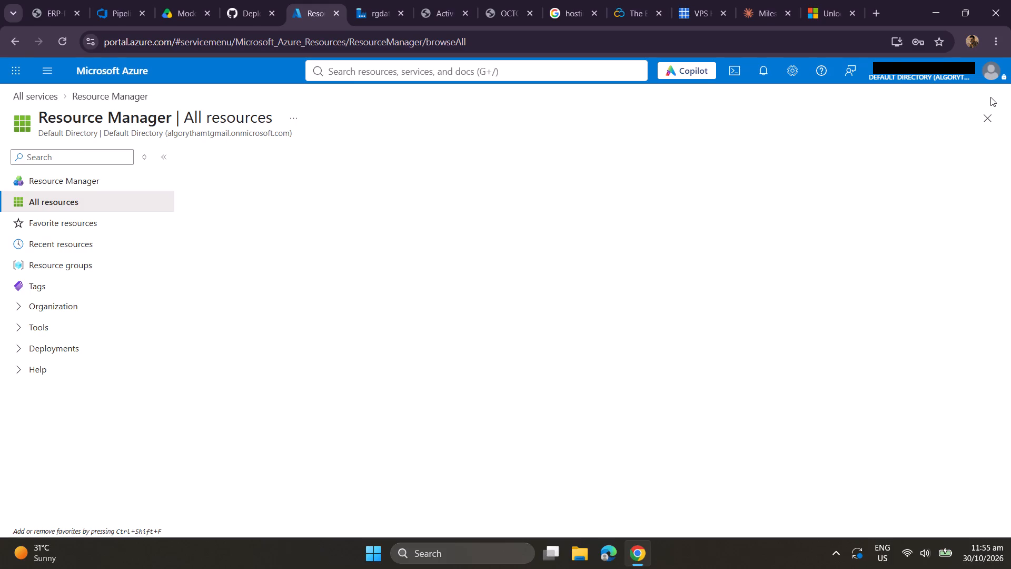
click(30, 203)
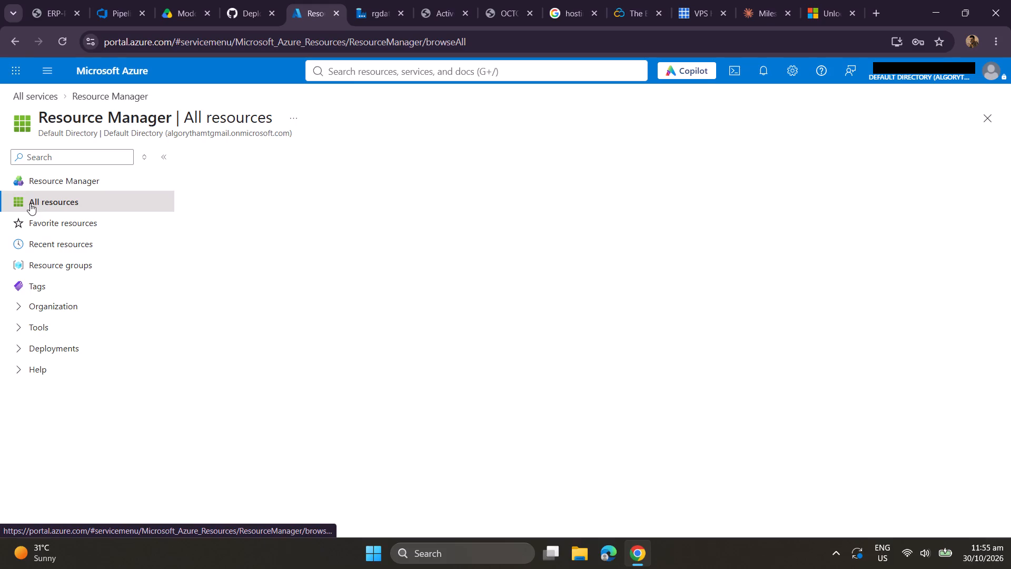
click(108, 248)
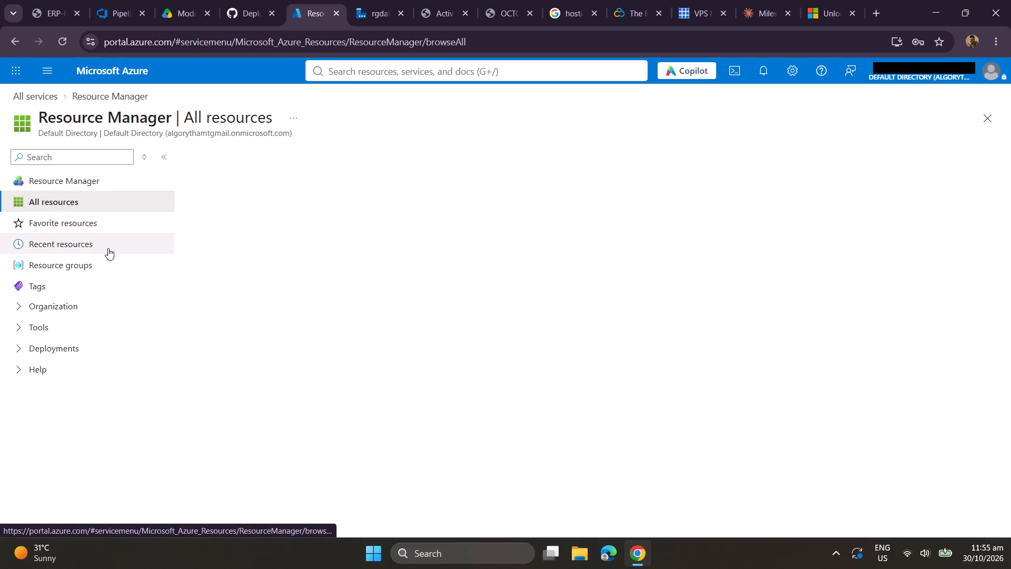
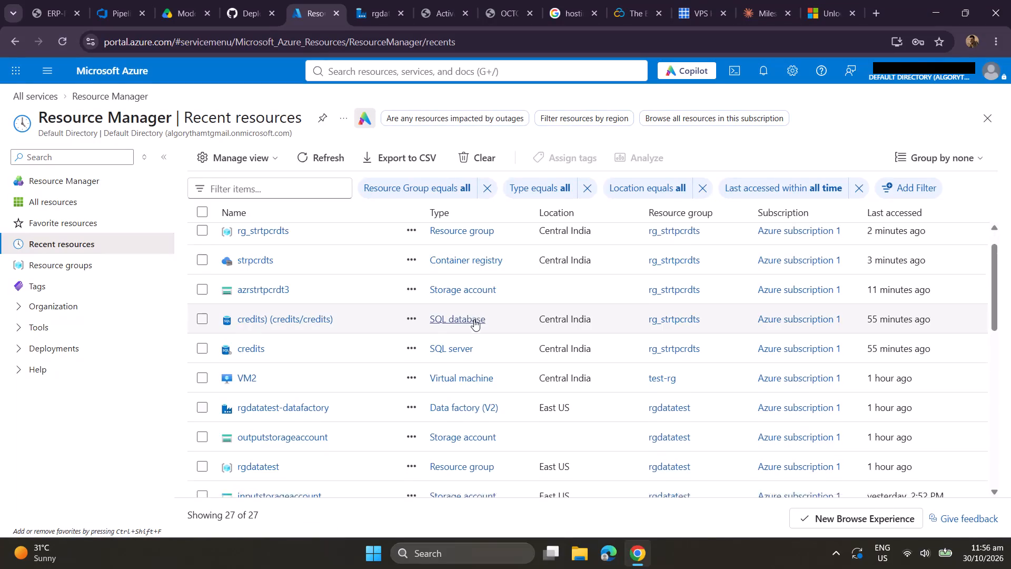
Look through the full list of recently accessed Azure resources, checking their types, resource groups and last access dates.
scroll(474, 319, down, 3)
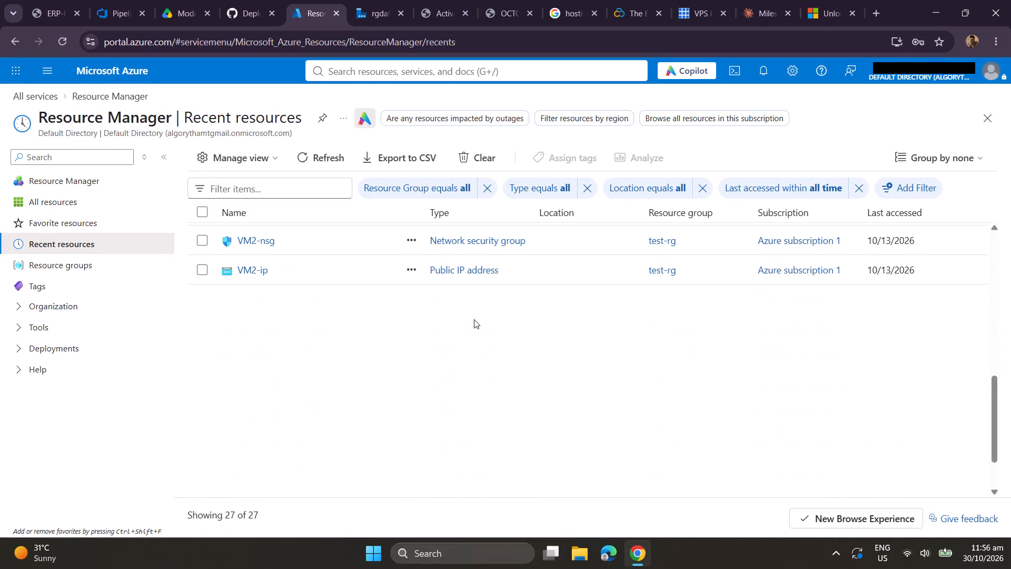
scroll(474, 319, down, 6)
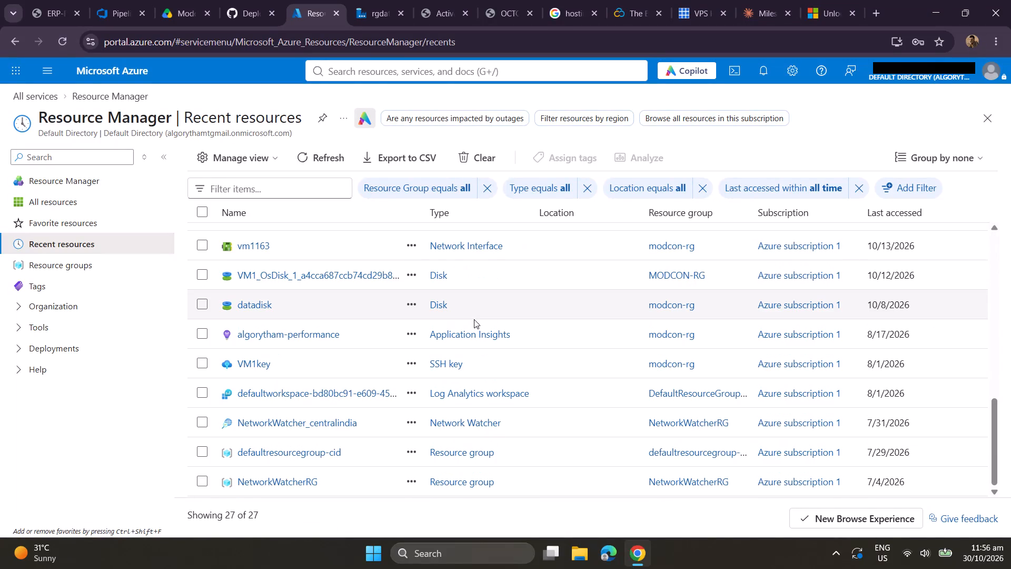
scroll(474, 319, up, 11)
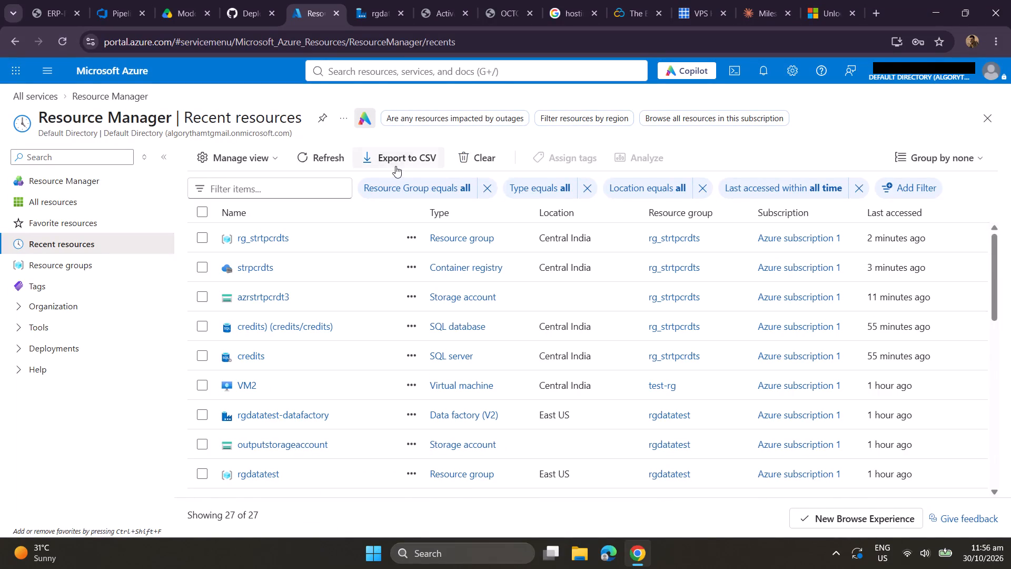
scroll(316, 353, up, 5)
scroll(316, 353, down, 5)
scroll(316, 353, up, 7)
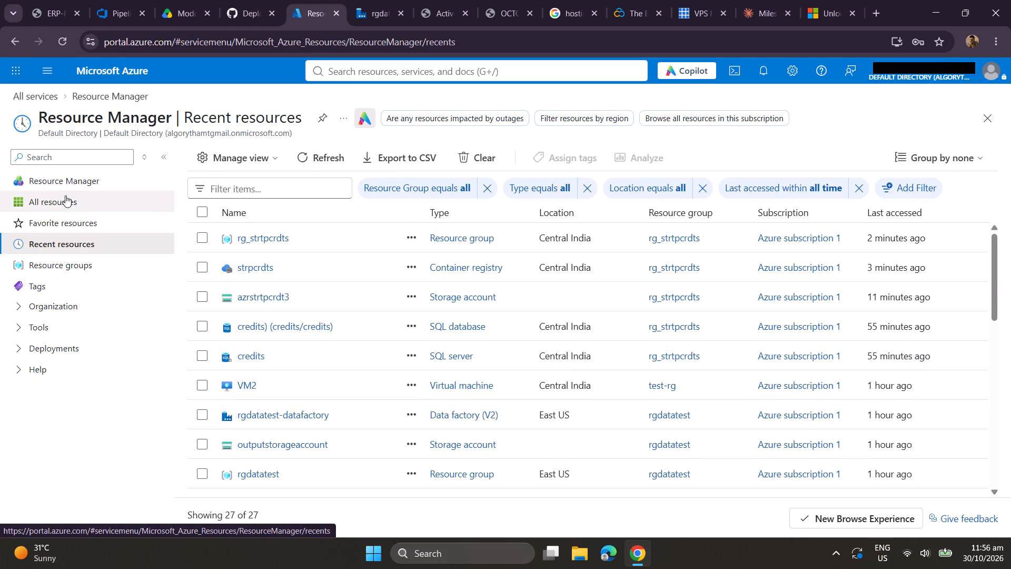
Export the Resource Manager list of all resources in Azure subscription 1 to CSV and check the download.
click(61, 200)
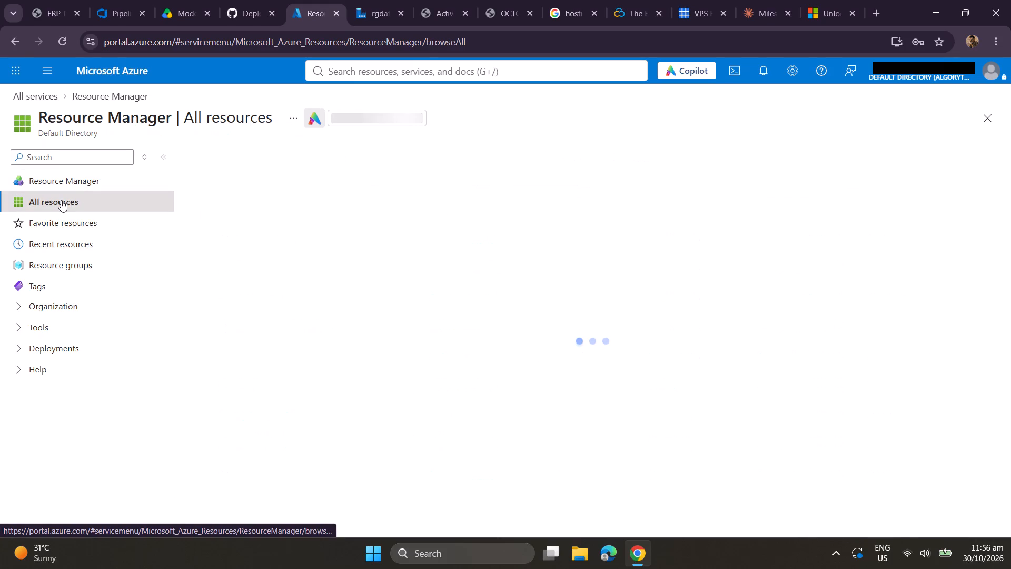
scroll(390, 307, down, 4)
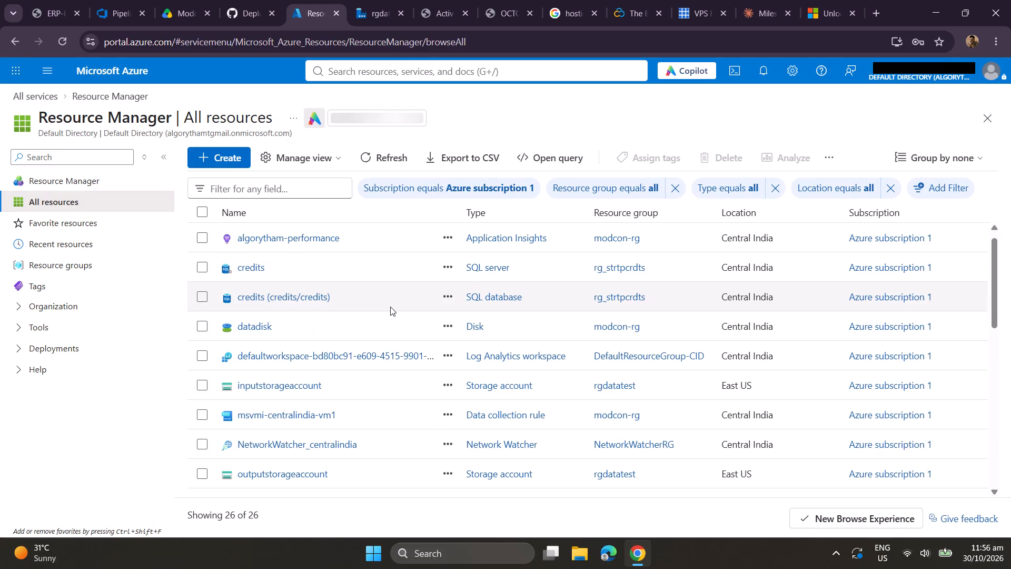
scroll(390, 307, down, 3)
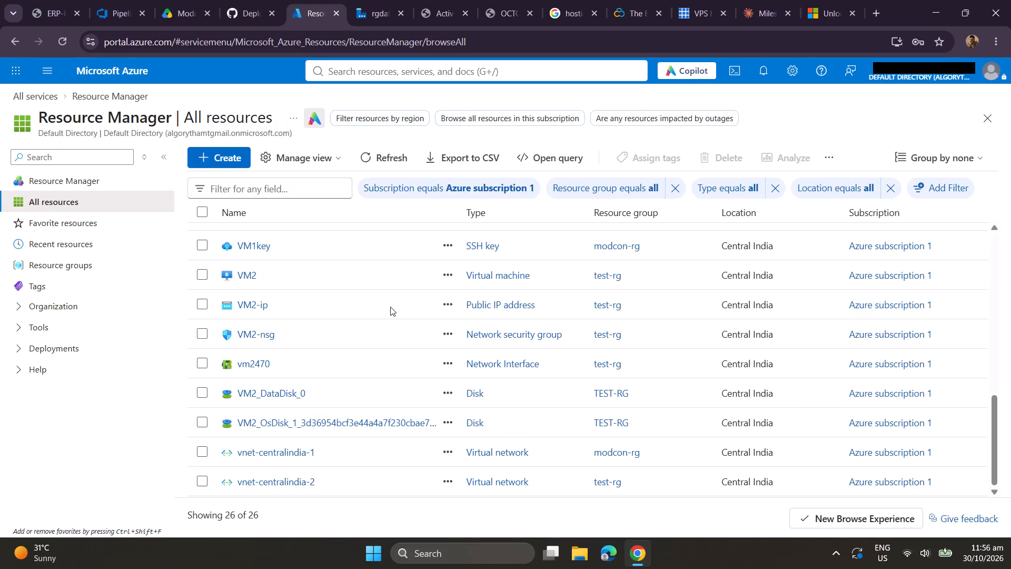
scroll(390, 307, up, 7)
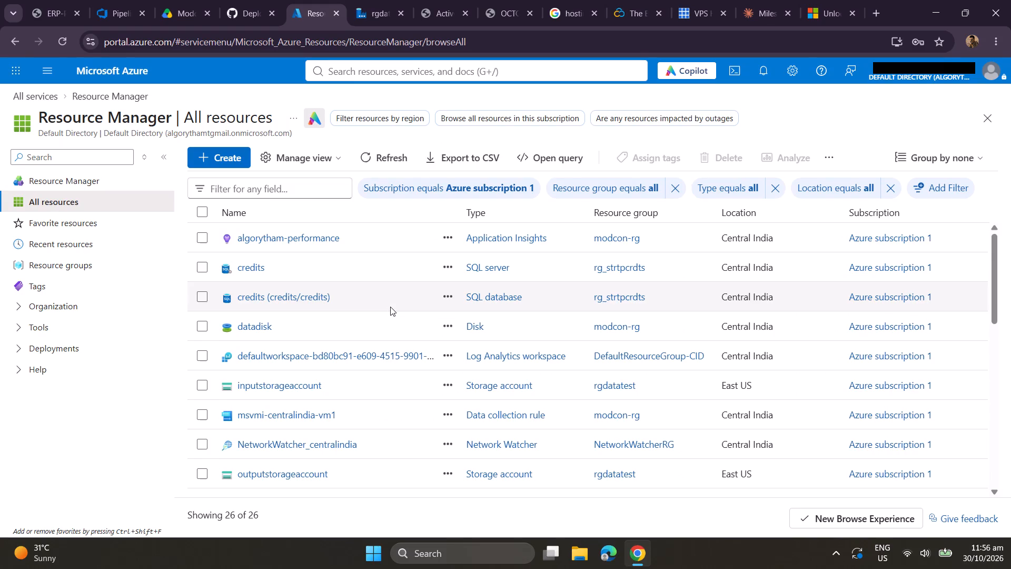
click(468, 155)
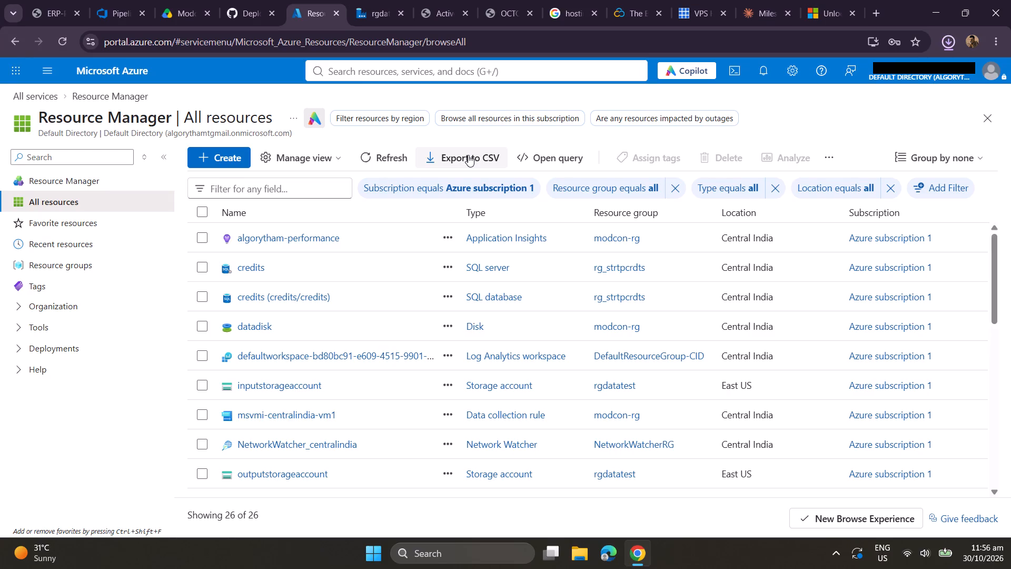
click(951, 37)
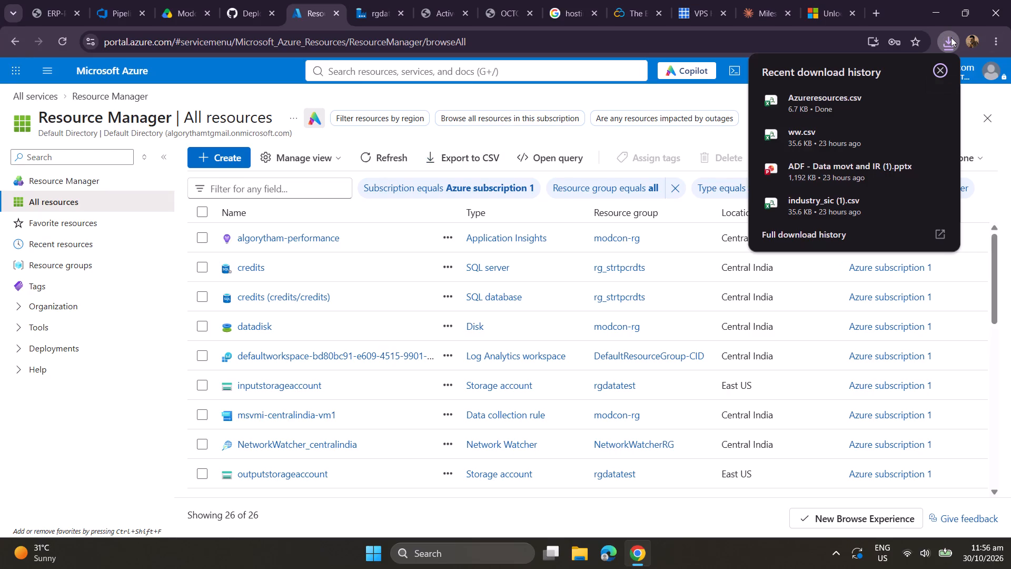
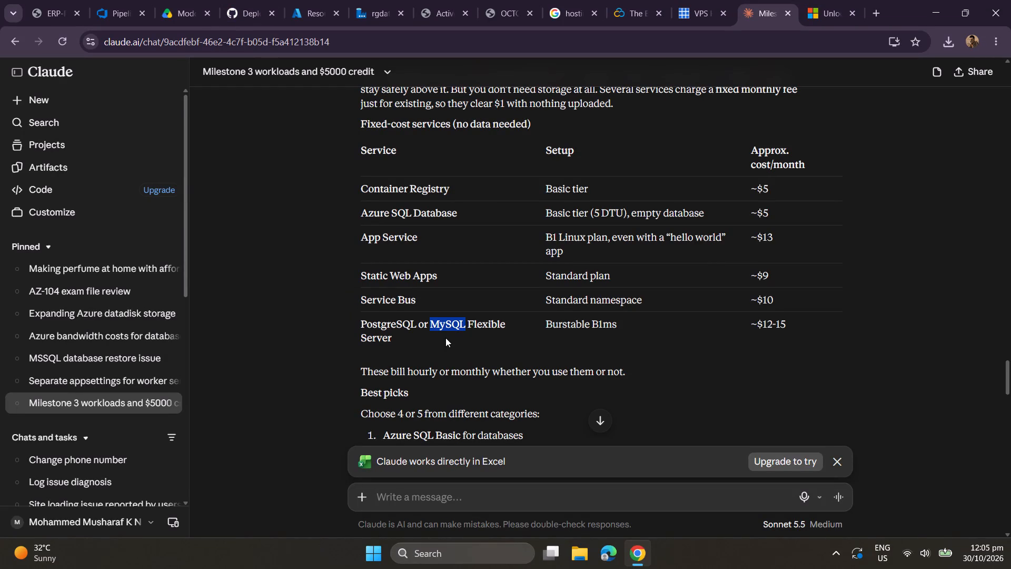
drag(445, 338, 450, 340)
key(ctrl+c)
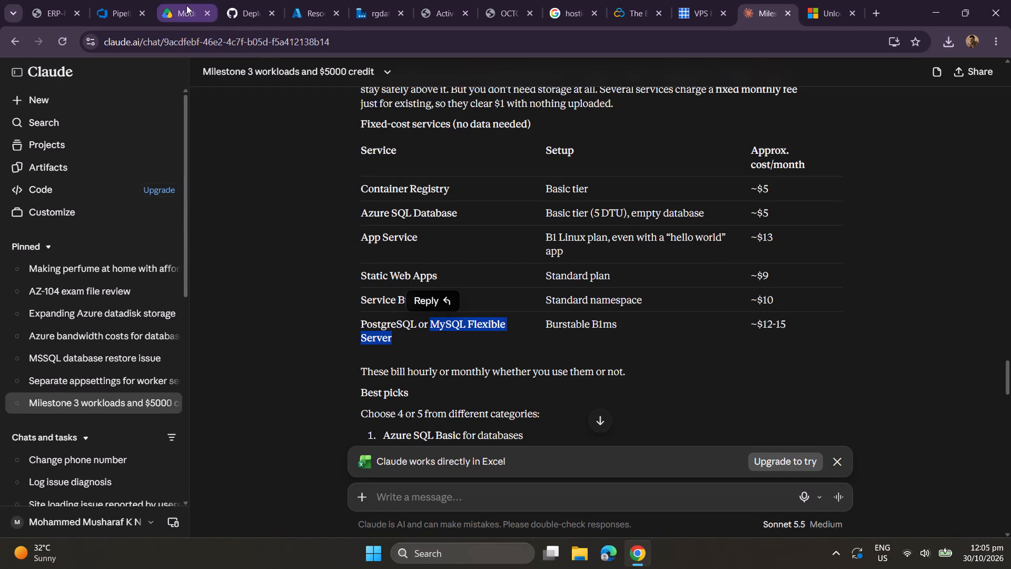
In the Azure portal, start adding a resource to rg_strtpcrdts and search the Marketplace for "mysql flexible server".
click(309, 16)
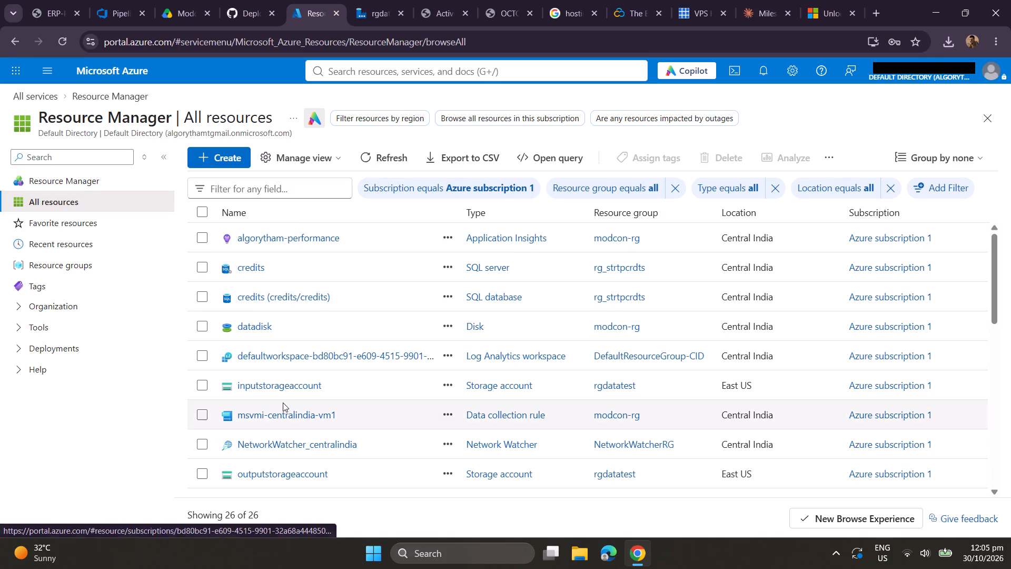
click(630, 296)
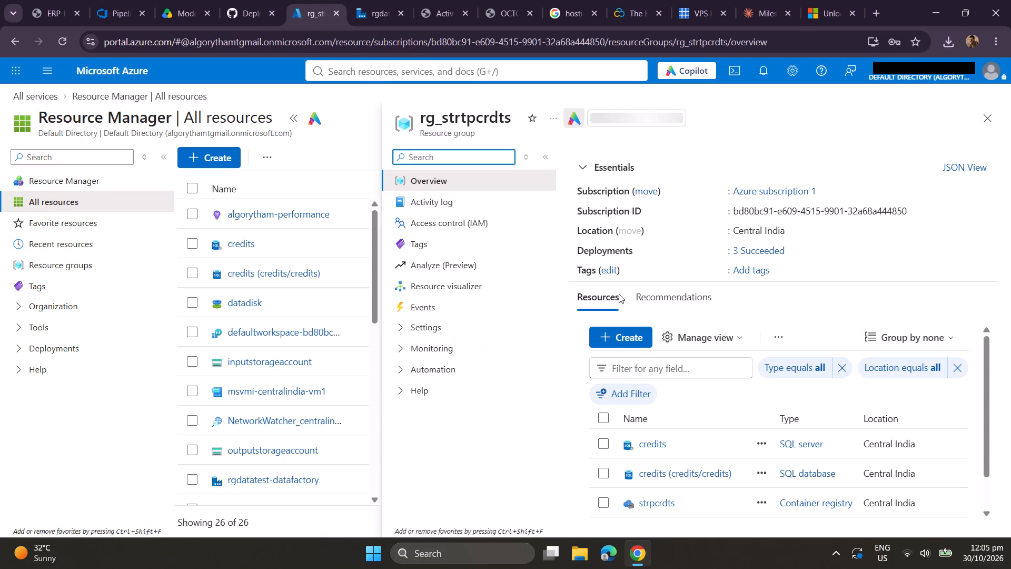
click(632, 335)
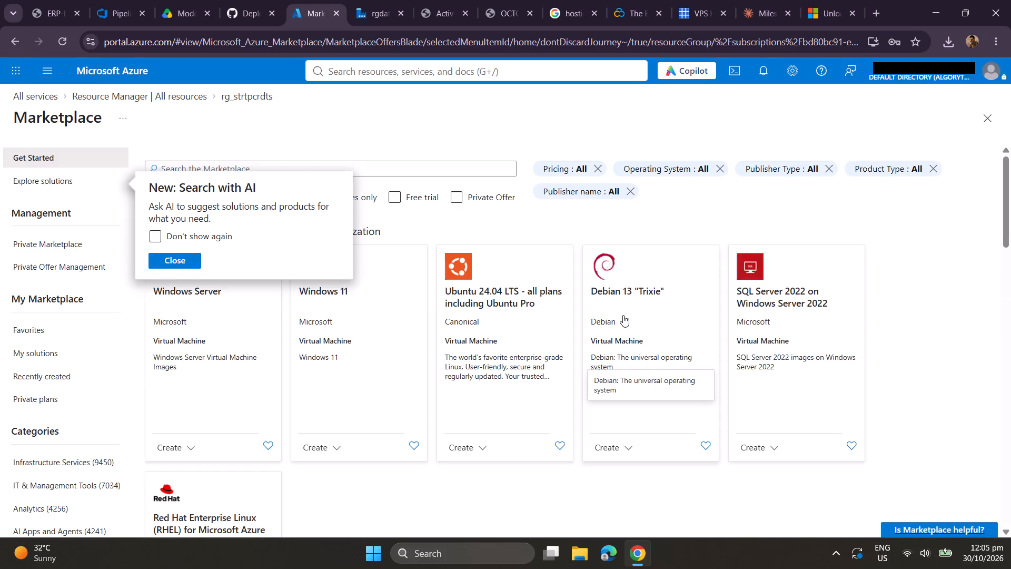
click(420, 181)
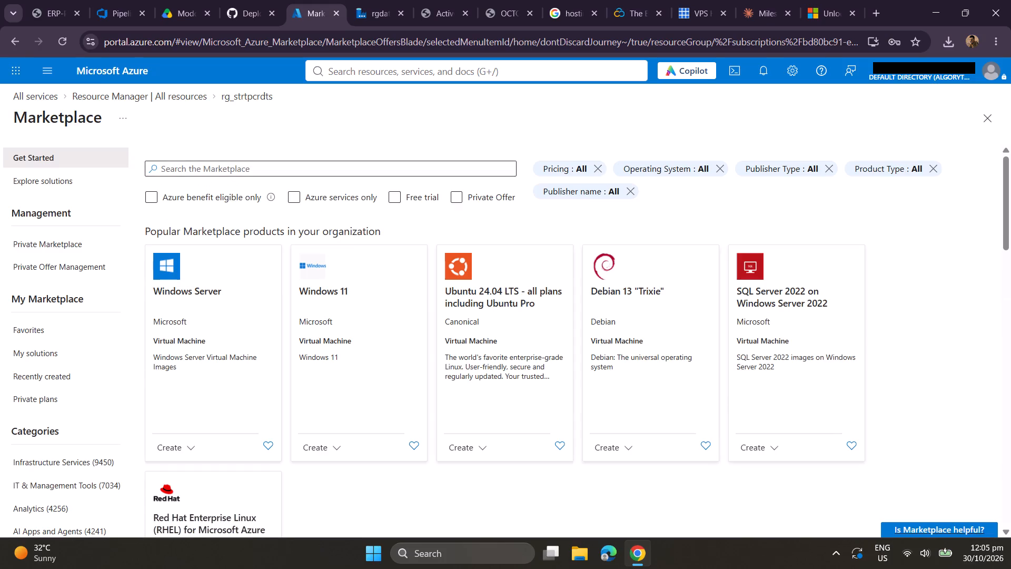
click(425, 168)
key(ctrl+v)
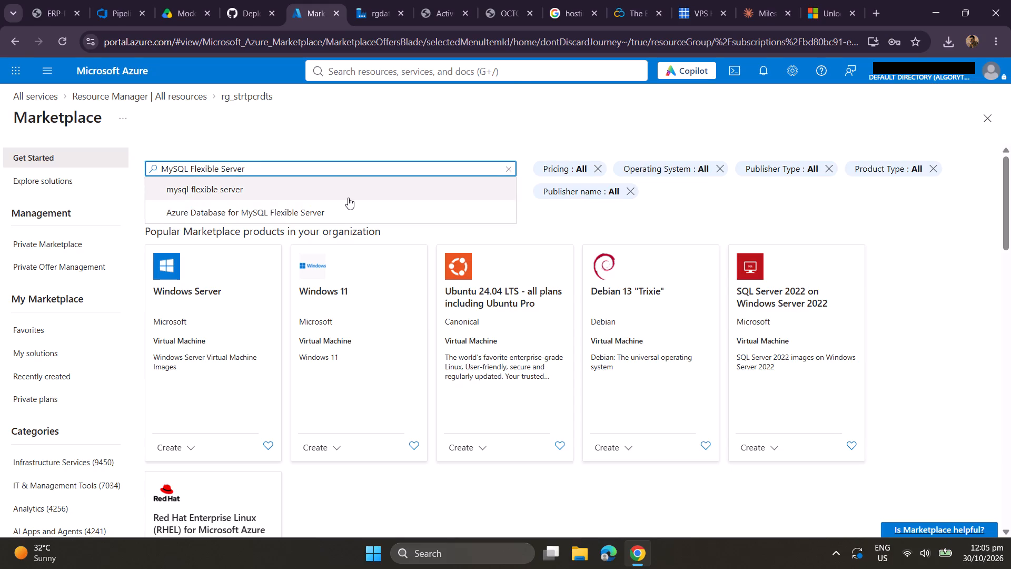
click(348, 198)
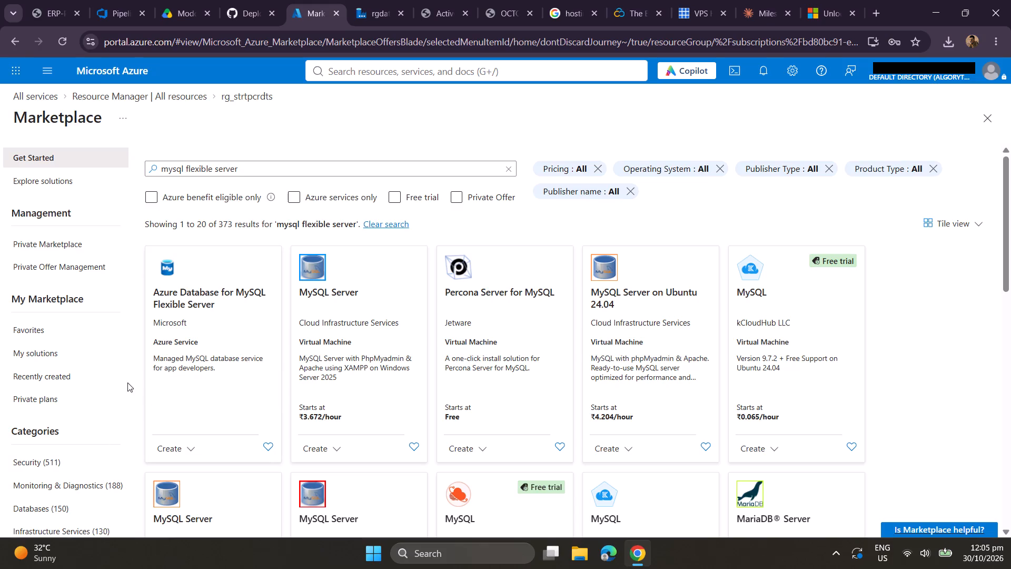
Start a Quick Create deployment of Microsoft's Azure Database for MySQL Flexible Server under Azure subscription 1.
click(201, 301)
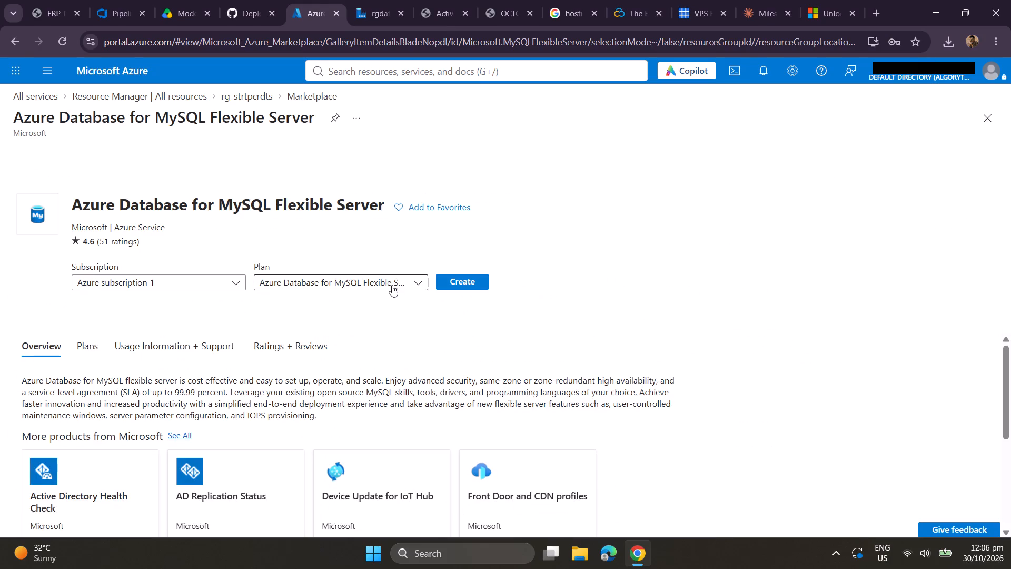
click(450, 281)
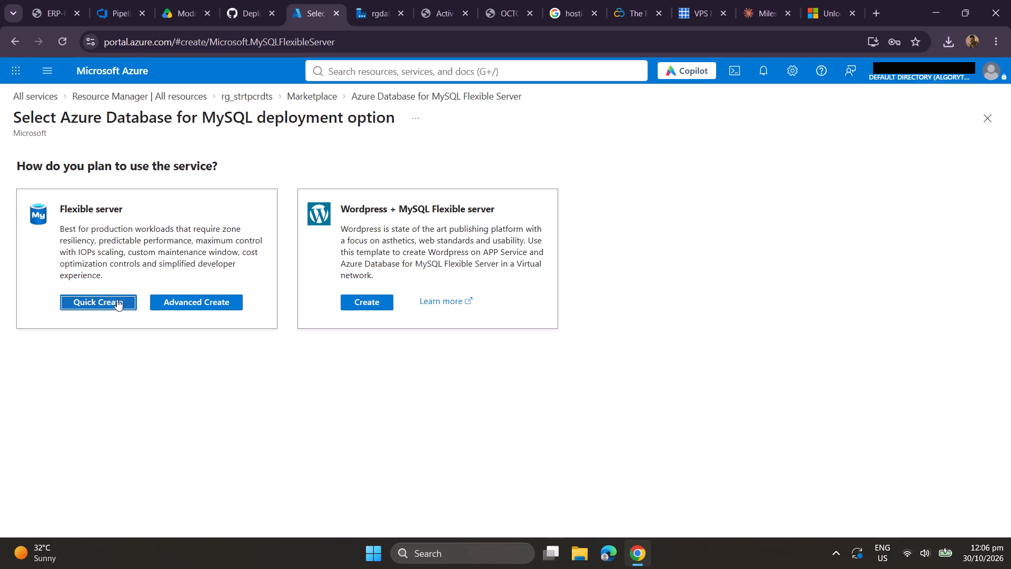
click(88, 306)
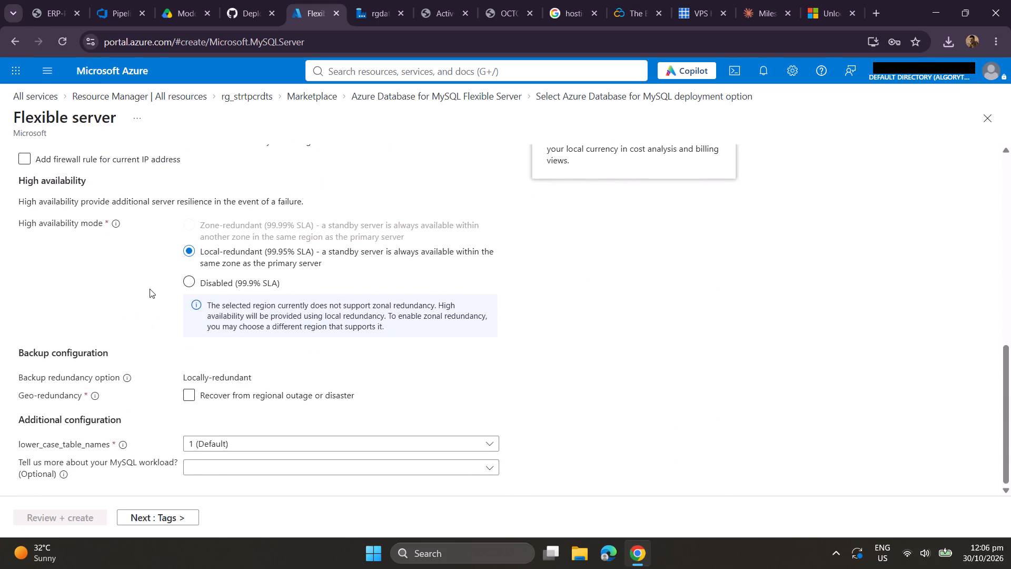
Set the new MySQL server's high availability mode to Disabled (99.9% SLA).
scroll(150, 289, up, 4)
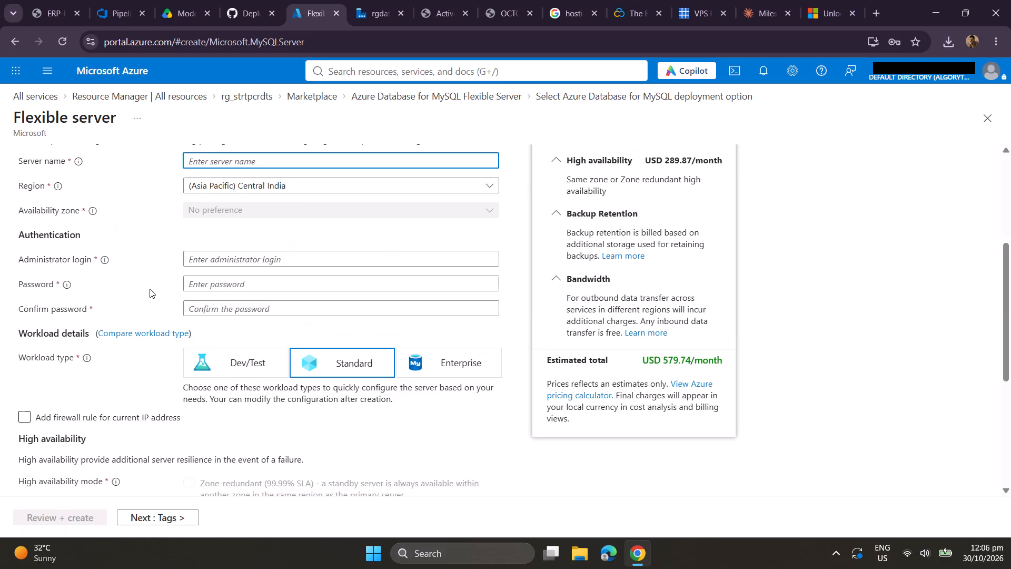
scroll(150, 289, up, 3)
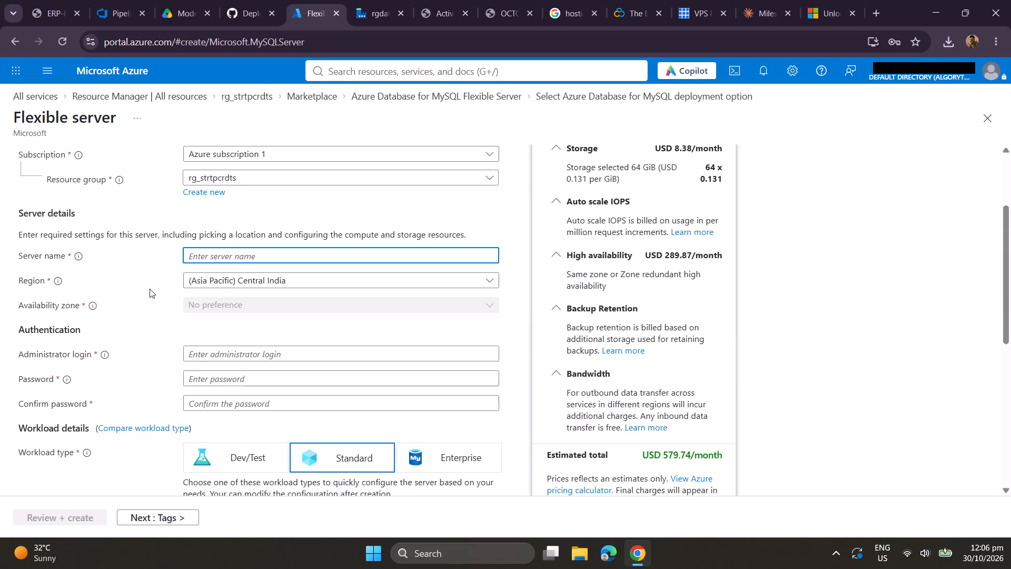
scroll(150, 289, up, 2)
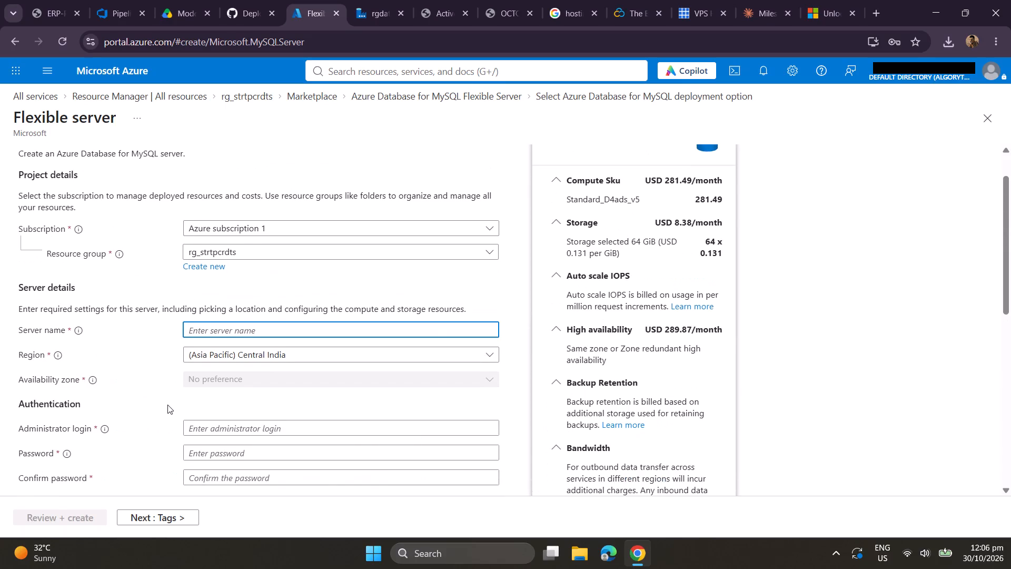
scroll(167, 405, down, 2)
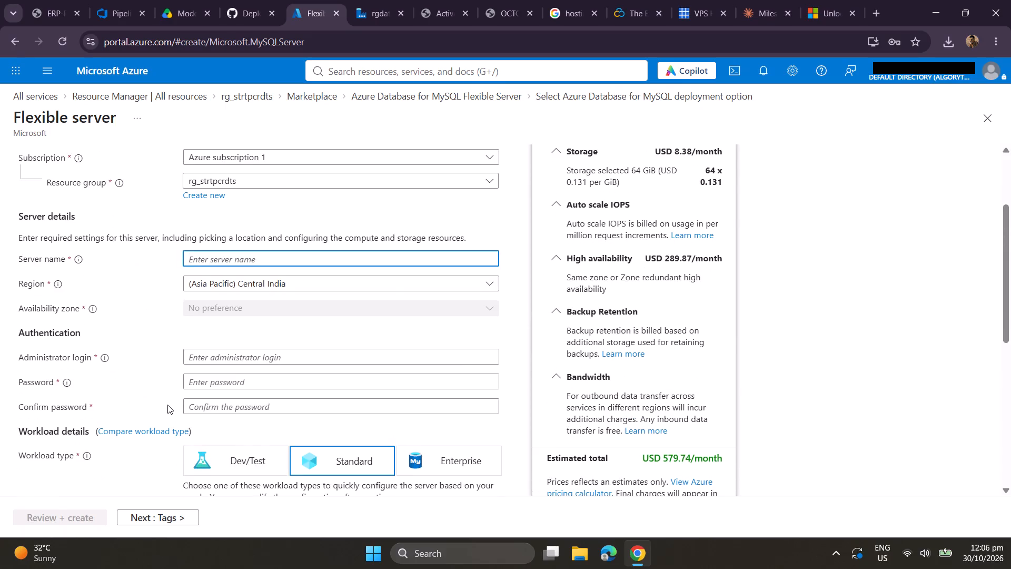
scroll(167, 405, down, 4)
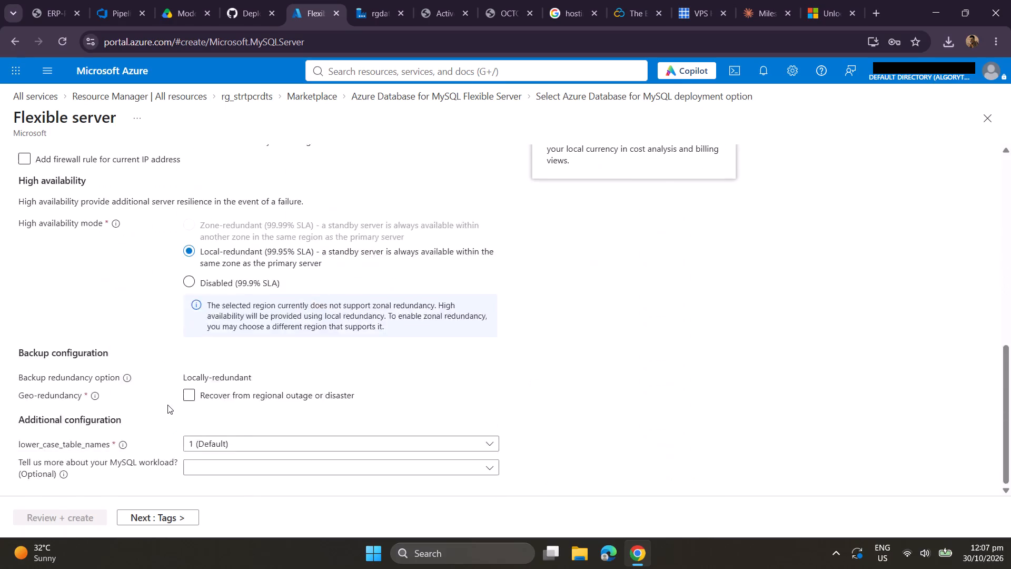
click(190, 285)
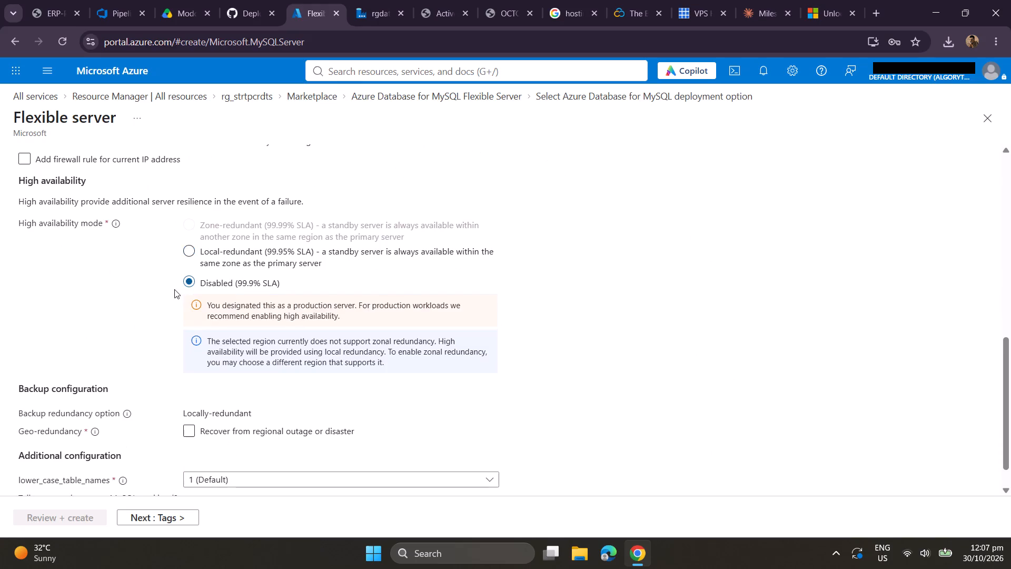
Set the MySQL server's workload type to Dev/Test.
scroll(140, 306, up, 3)
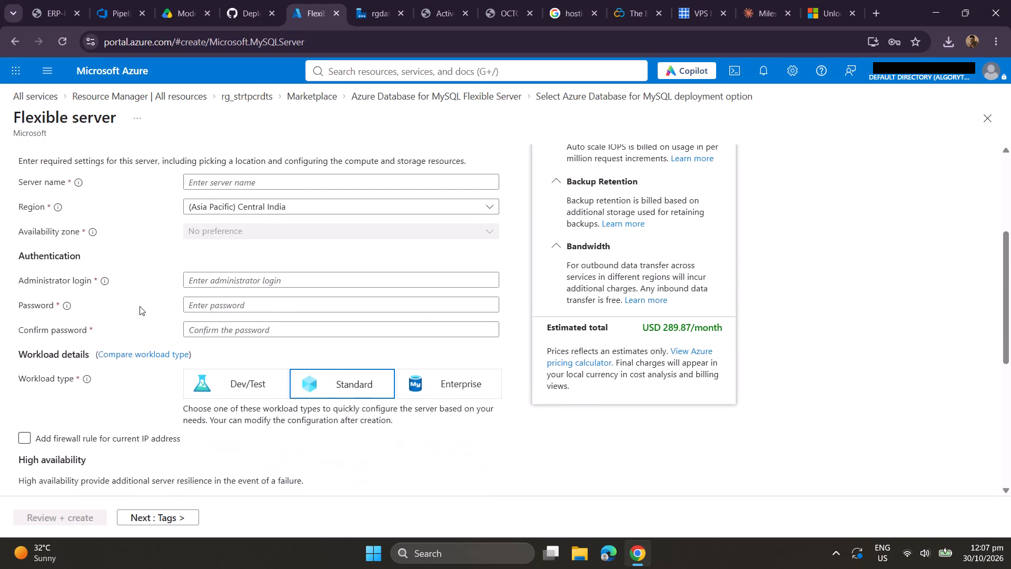
scroll(140, 306, up, 2)
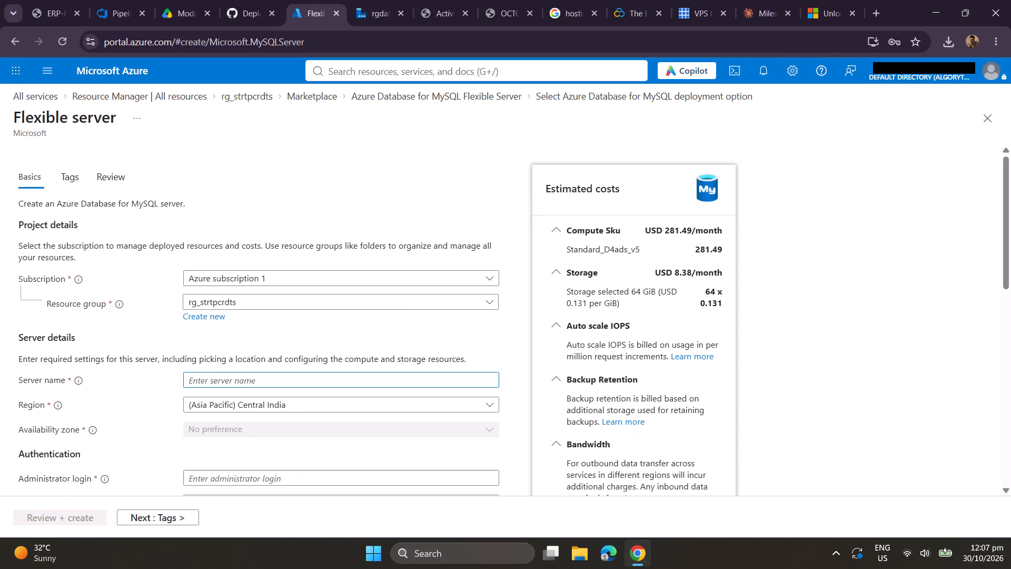
scroll(283, 423, down, 2)
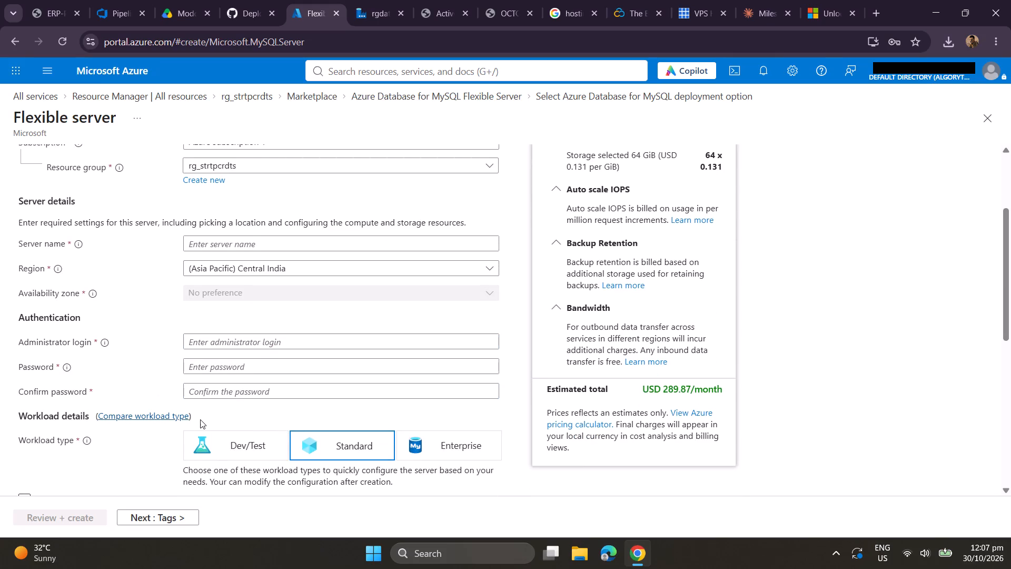
scroll(200, 419, down, 1)
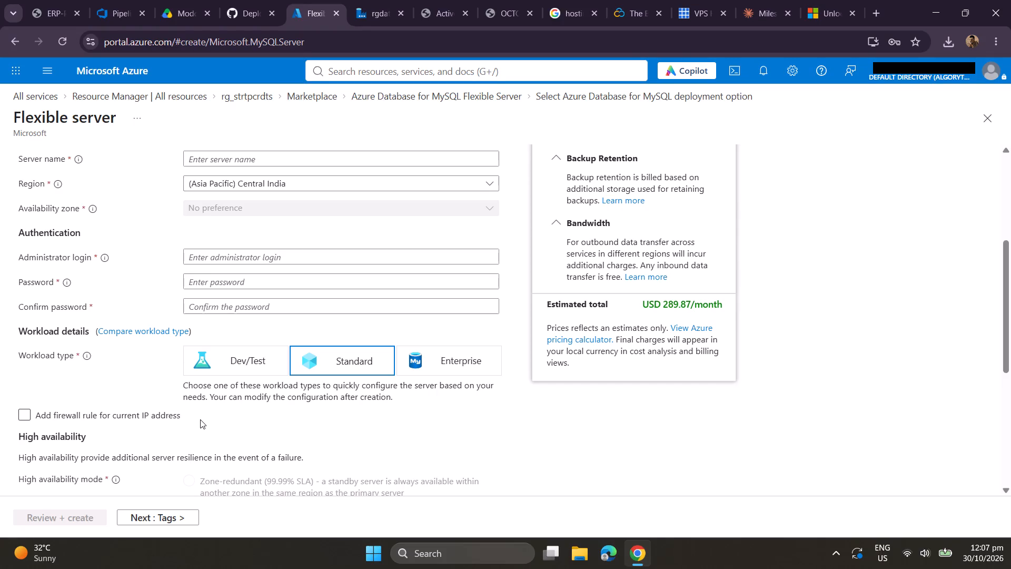
click(216, 368)
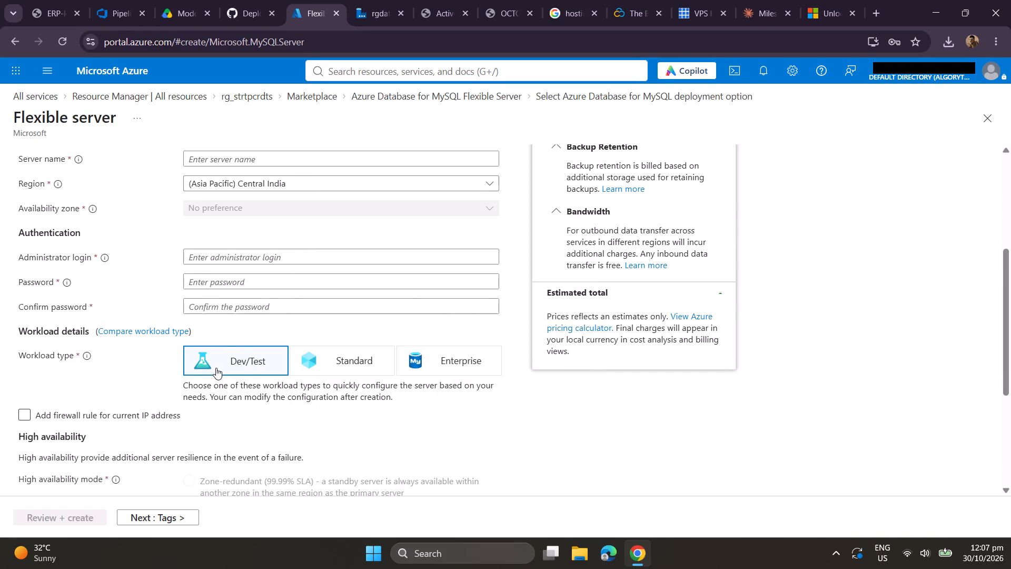
Review the Dev/Test server's estimated costs, high availability, backup and additional configuration settings.
scroll(216, 368, up, 2)
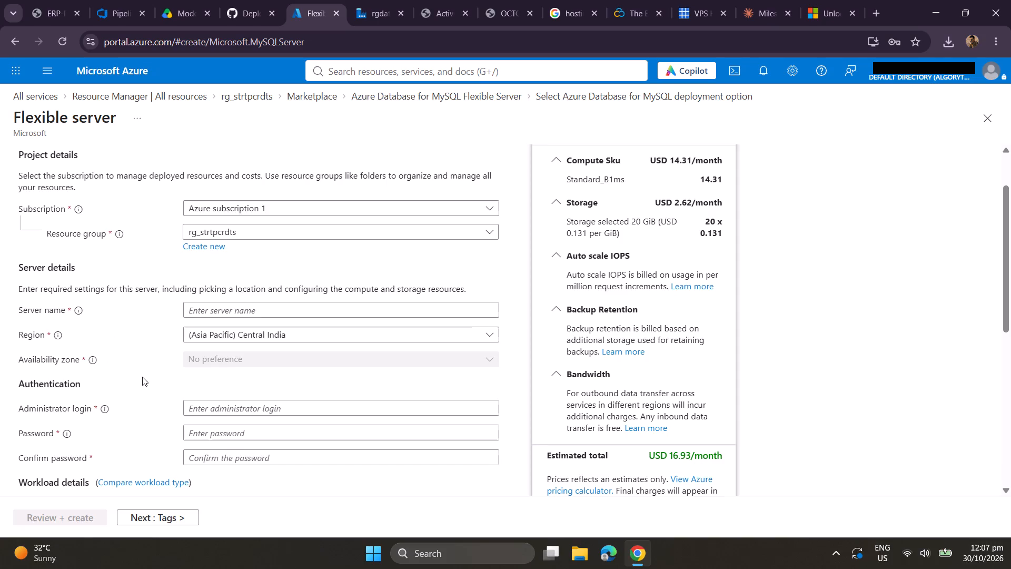
scroll(142, 377, down, 1)
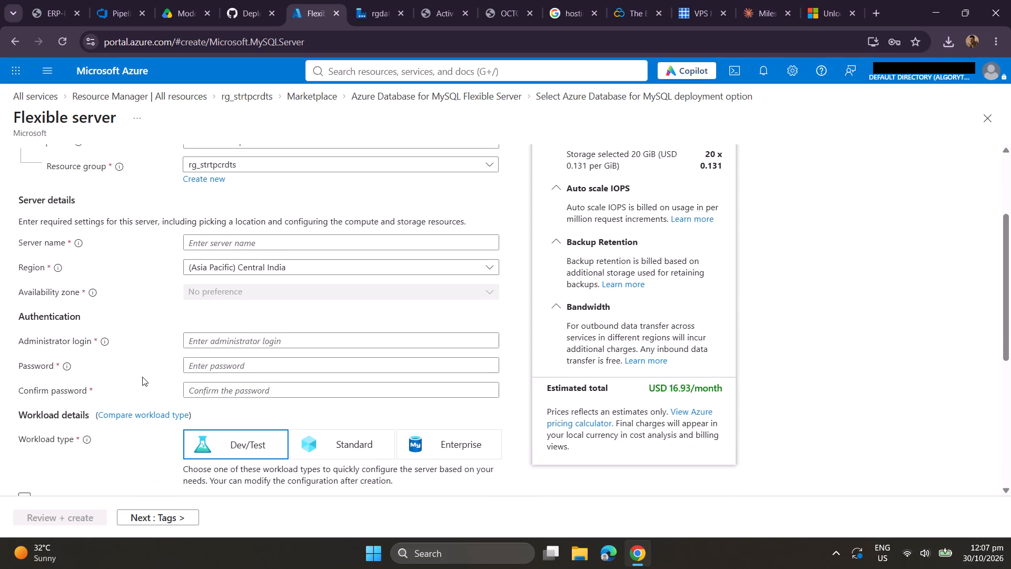
scroll(310, 428, down, 1)
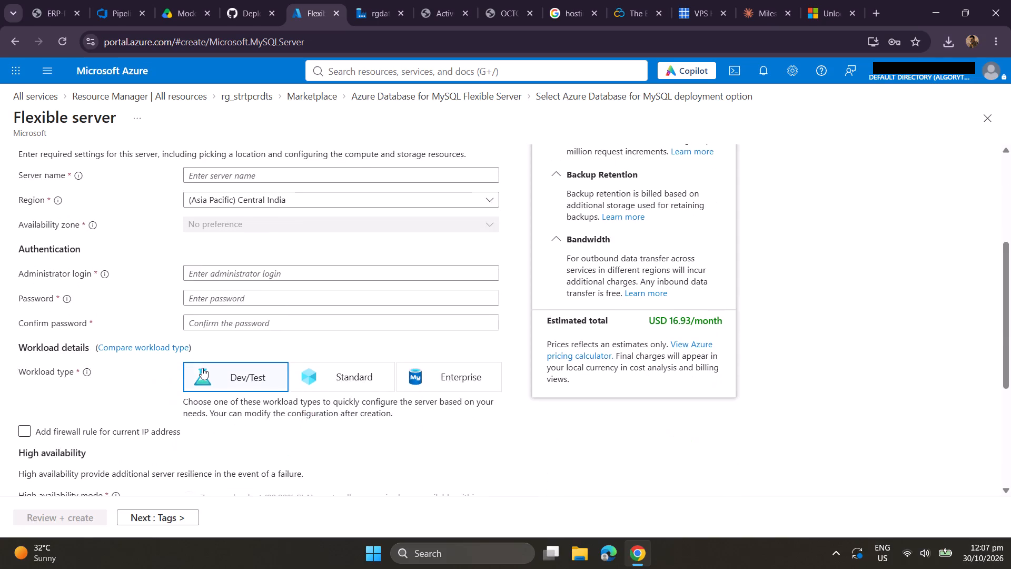
scroll(116, 397, down, 3)
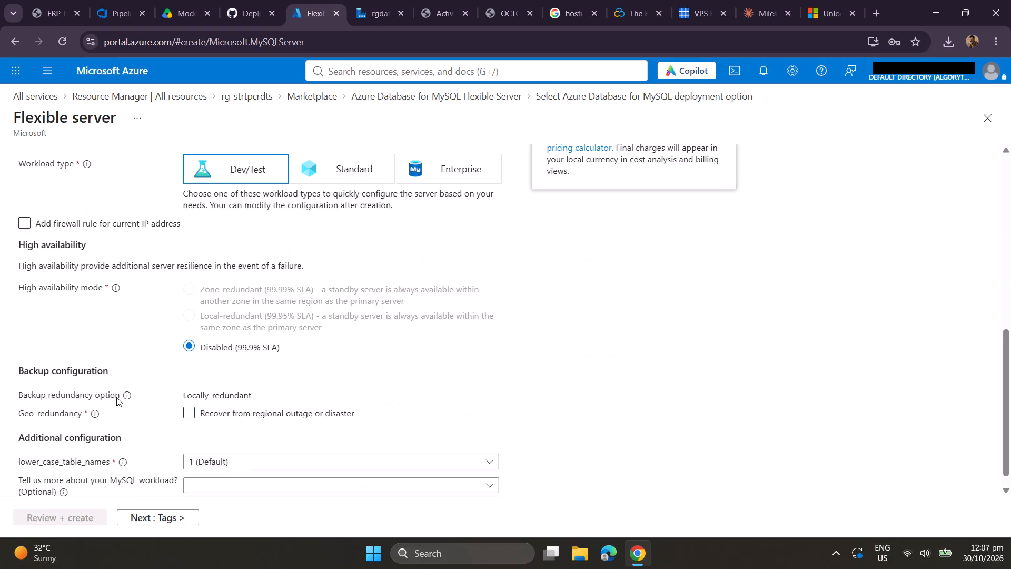
scroll(116, 397, down, 1)
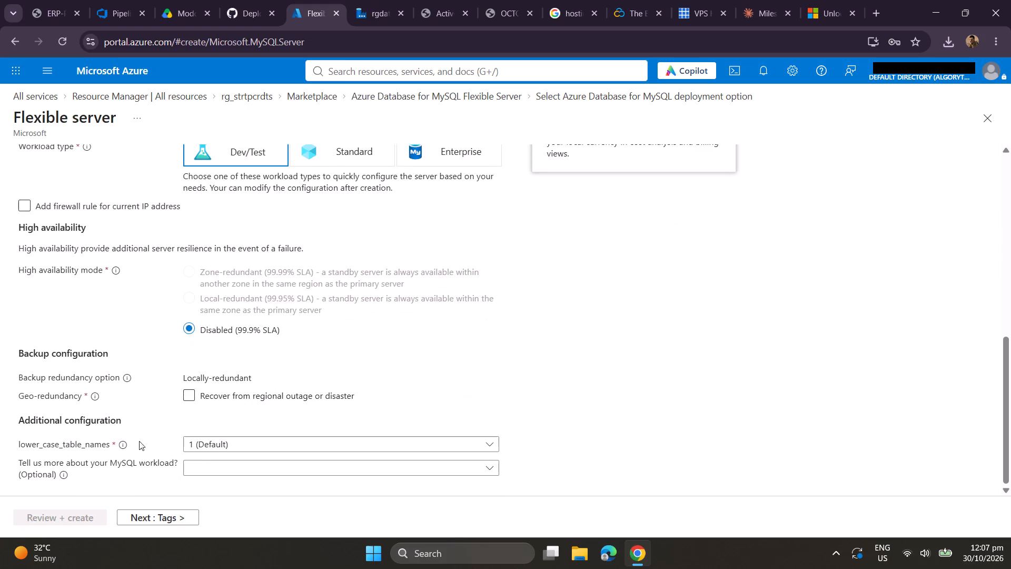
scroll(132, 401, up, 2)
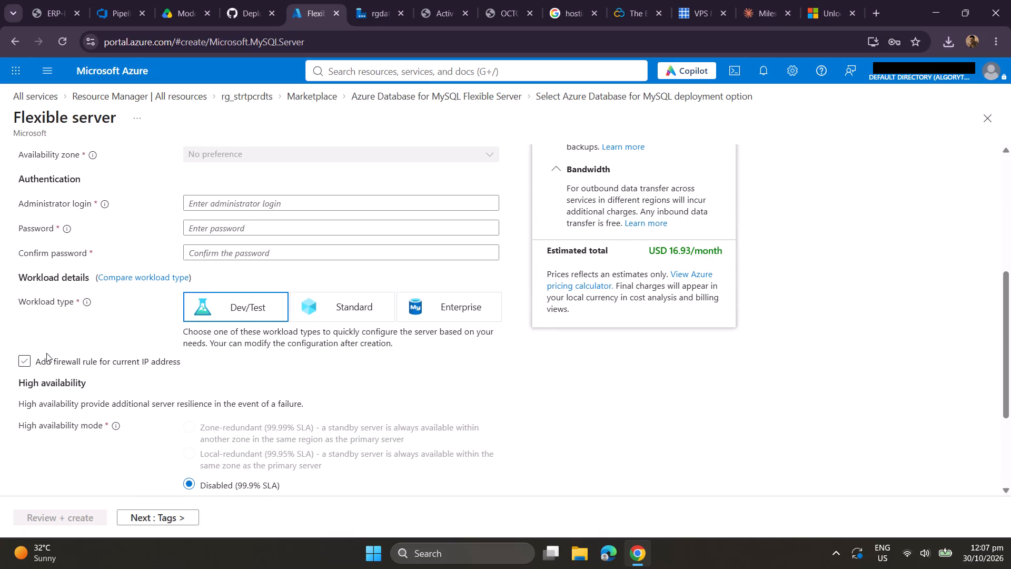
scroll(114, 332, up, 3)
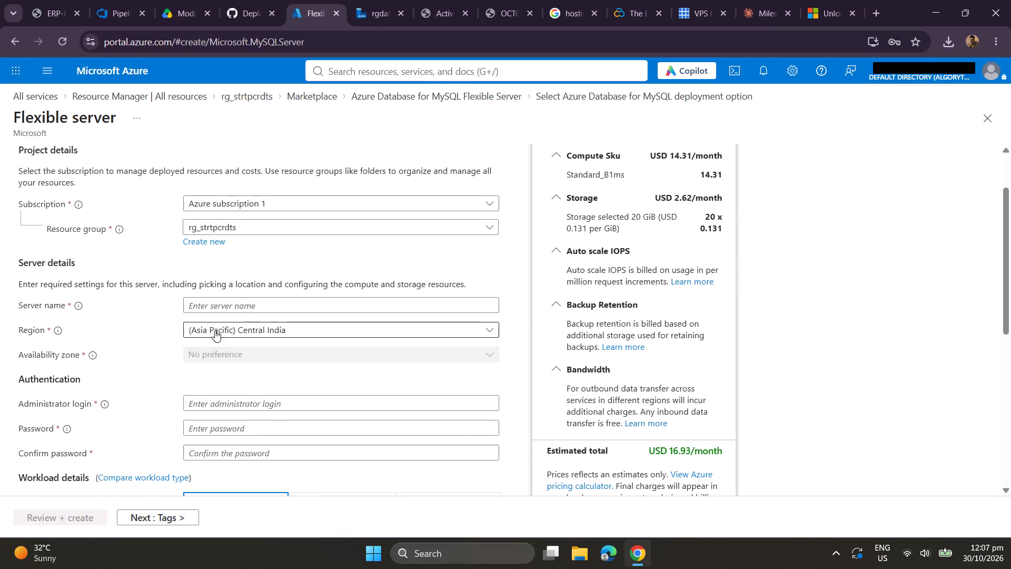
Open the MySQL server's name for entry in the server details.
click(219, 312)
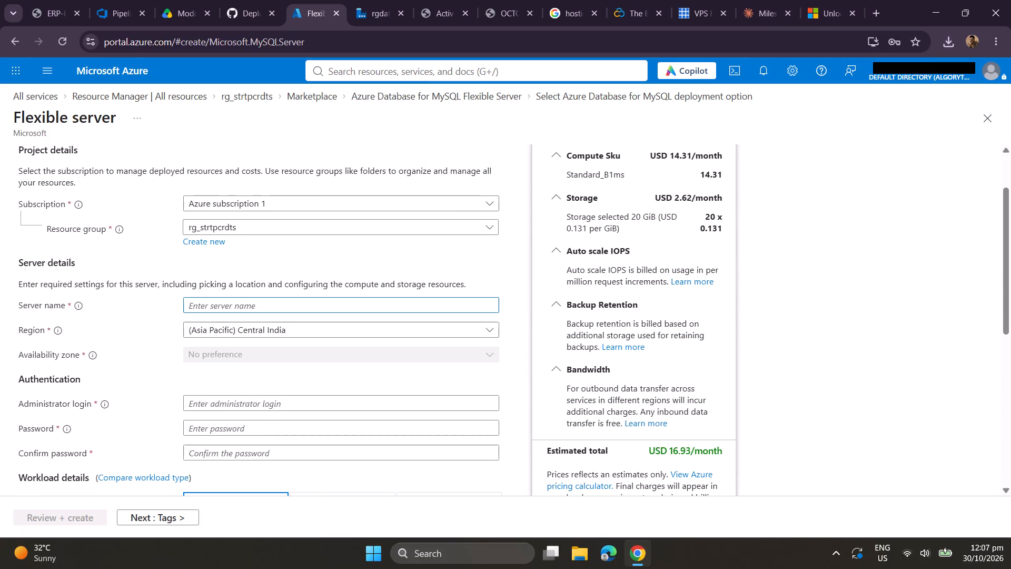
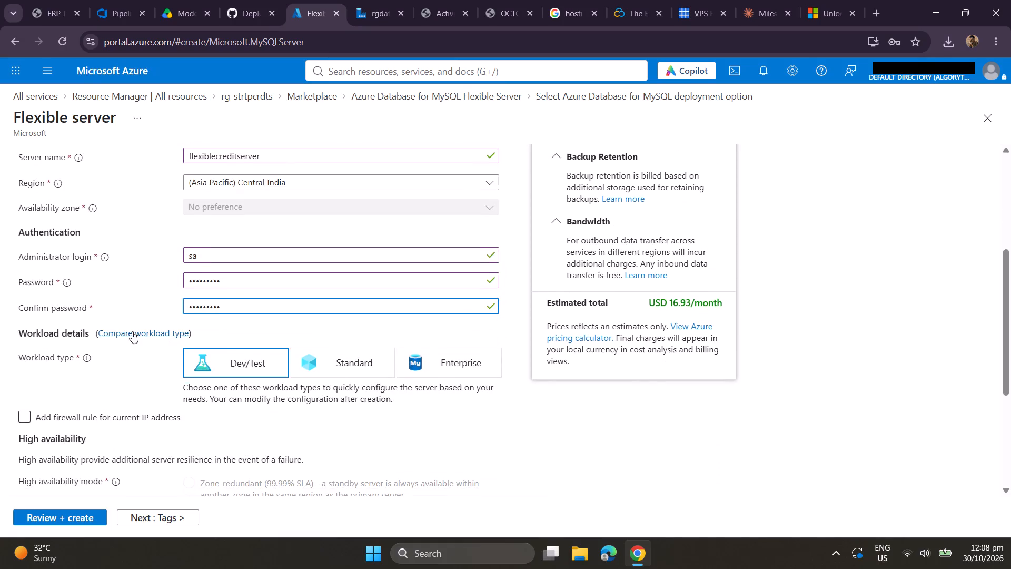
Review the MySQL server's high availability, backup and additional configuration, including lower_case_table_names, and recheck the server details and authentication settings.
scroll(145, 393, down, 2)
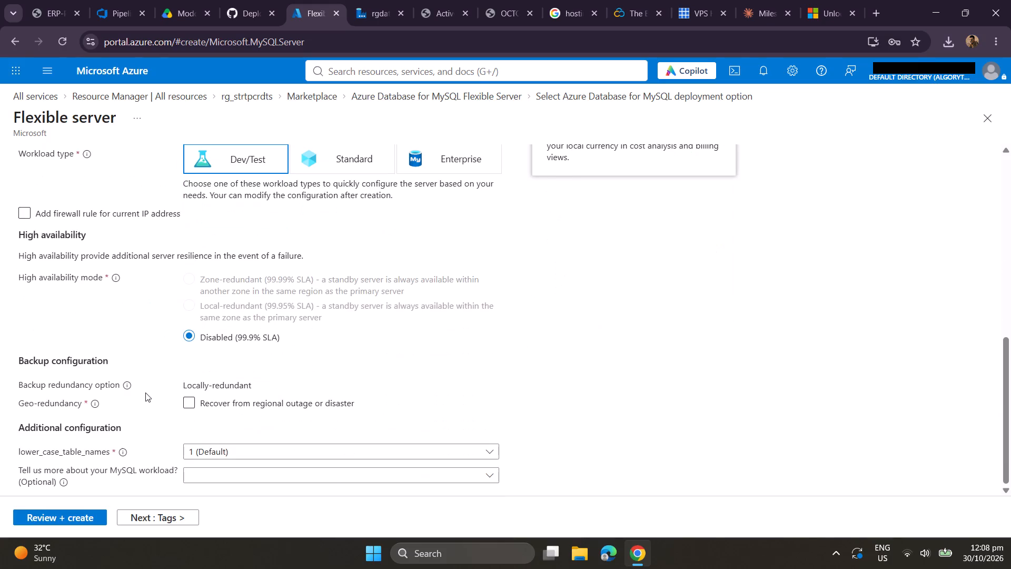
click(191, 330)
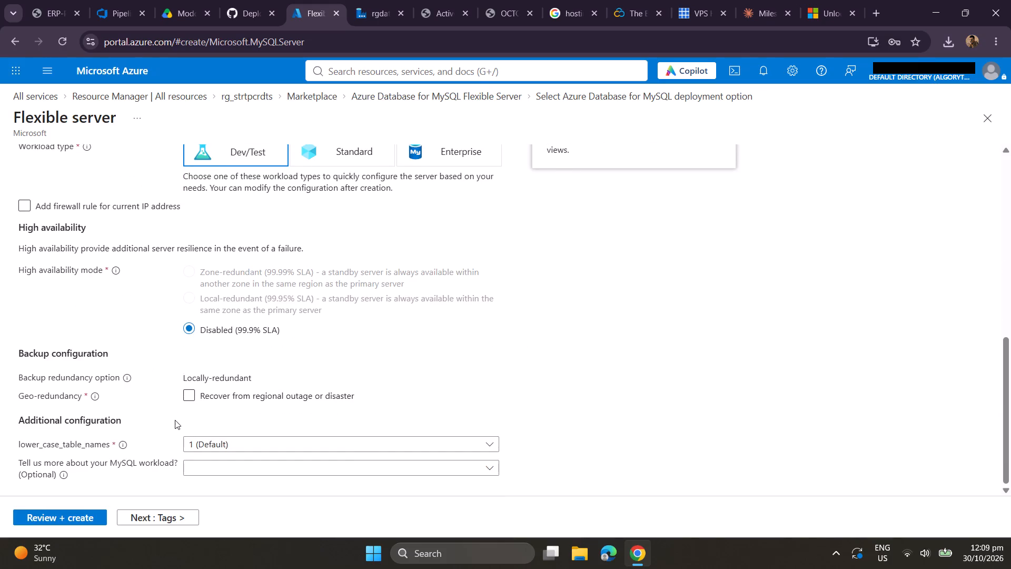
scroll(175, 420, down, 2)
click(274, 447)
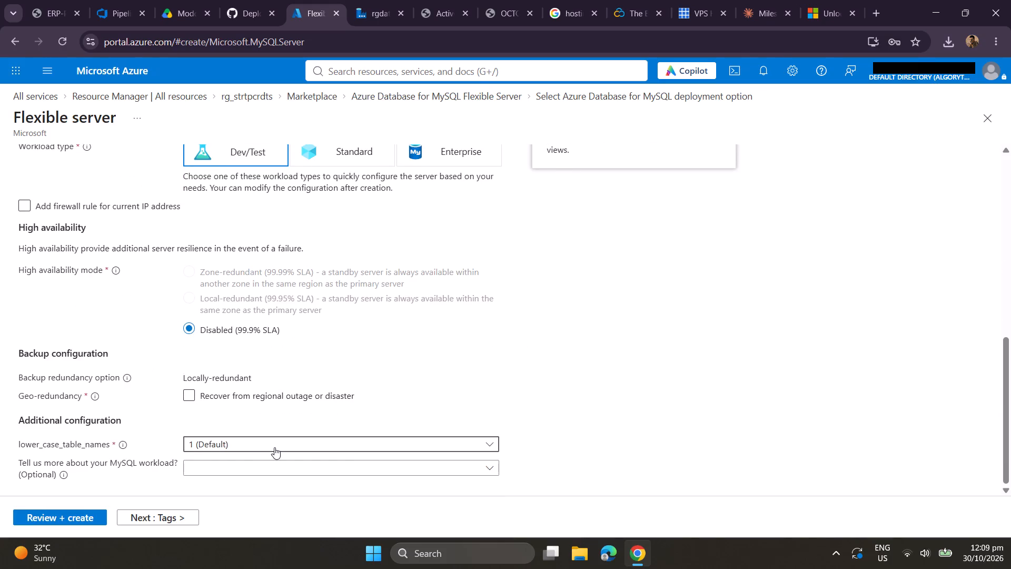
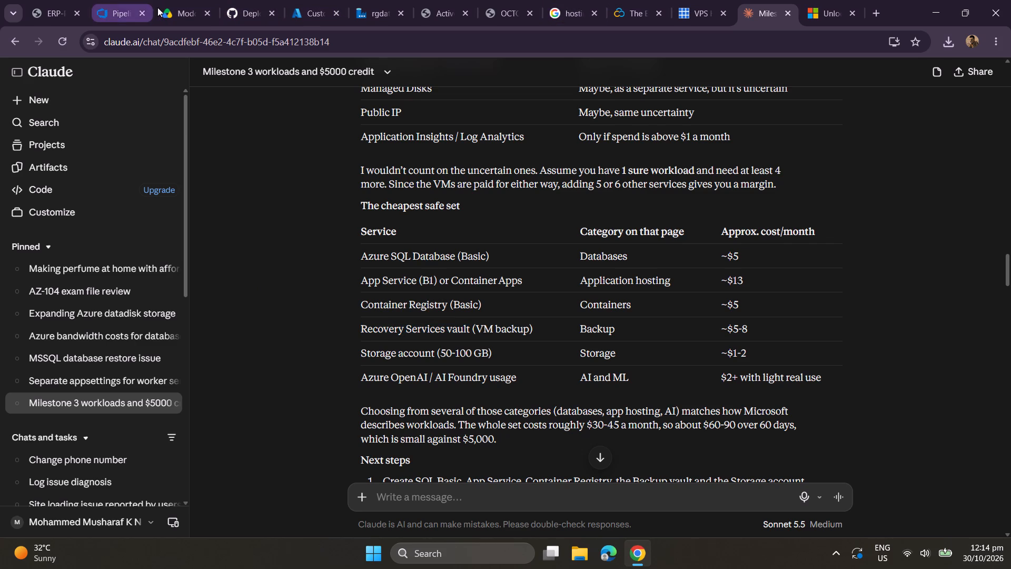
click(304, 13)
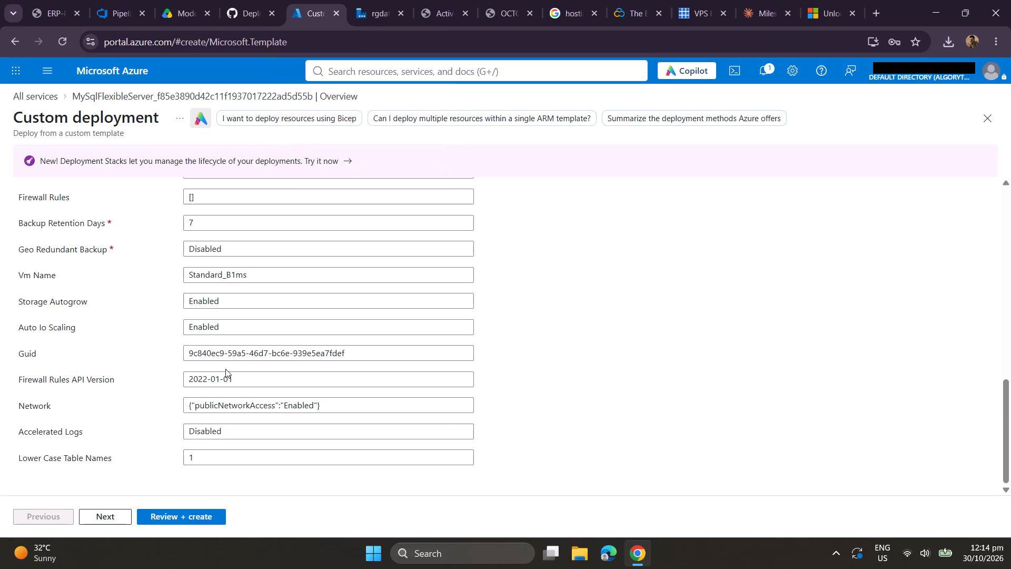
scroll(357, 237, up, 6)
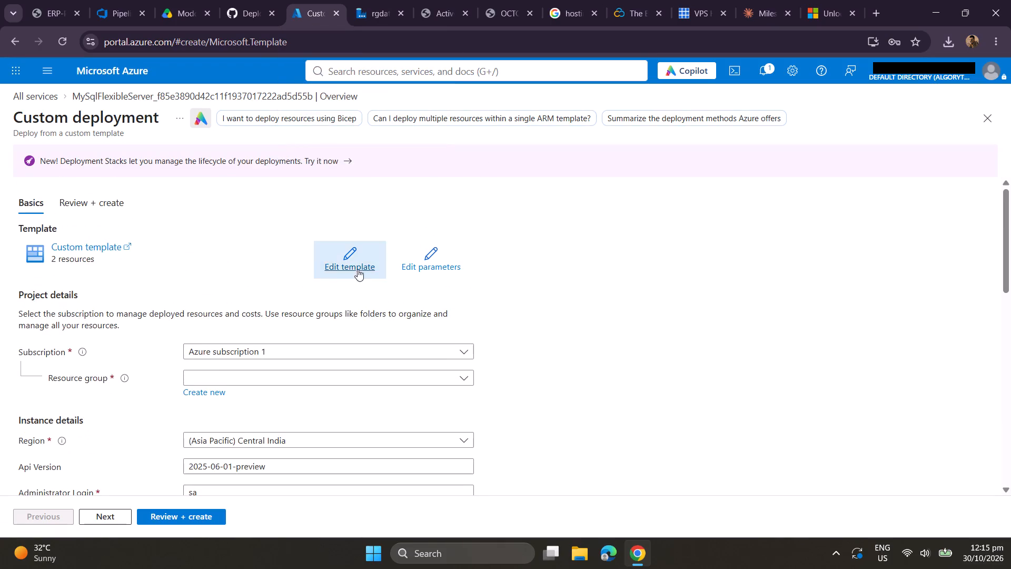
click(424, 269)
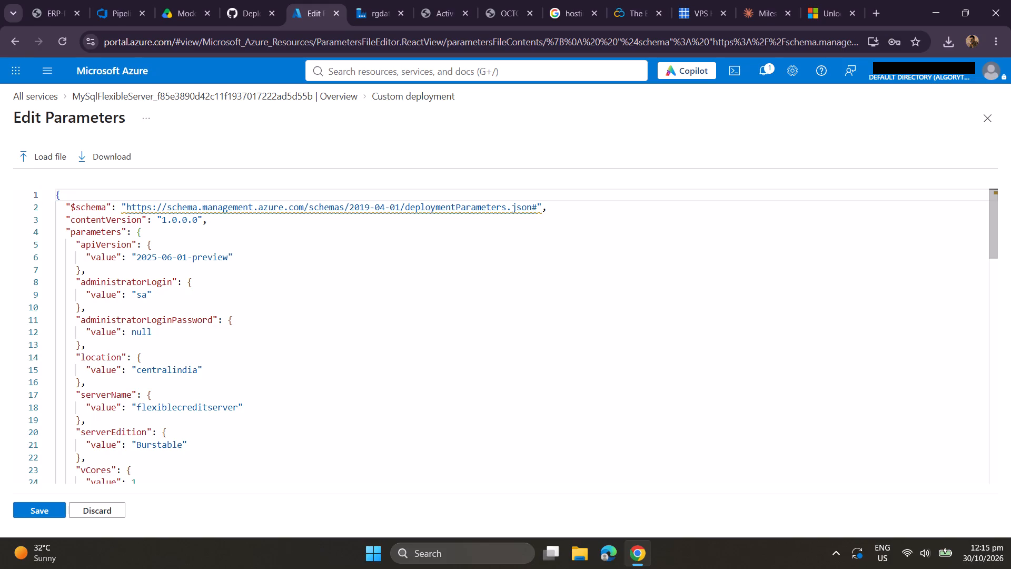
scroll(185, 323, down, 2)
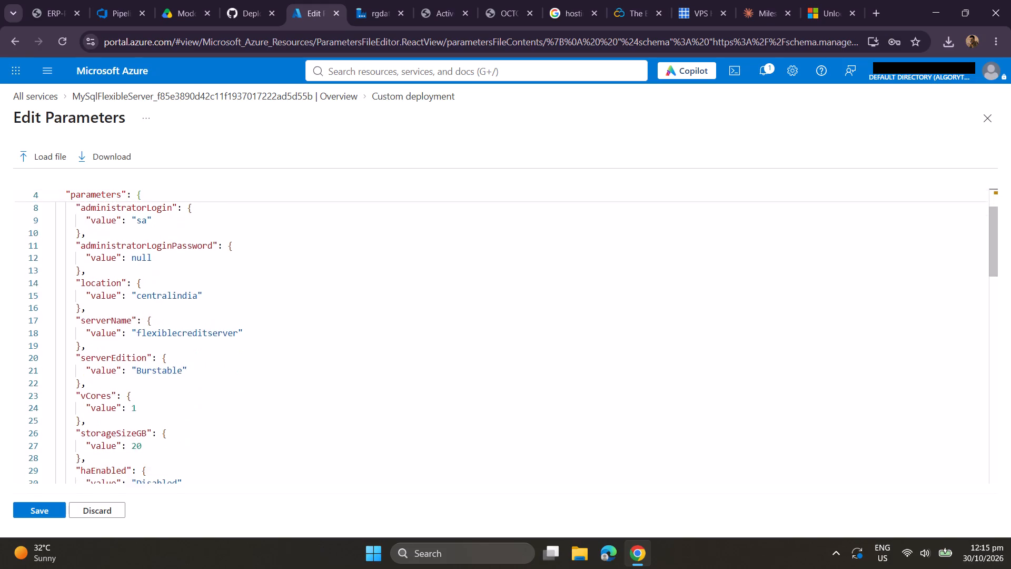
scroll(185, 323, down, 2)
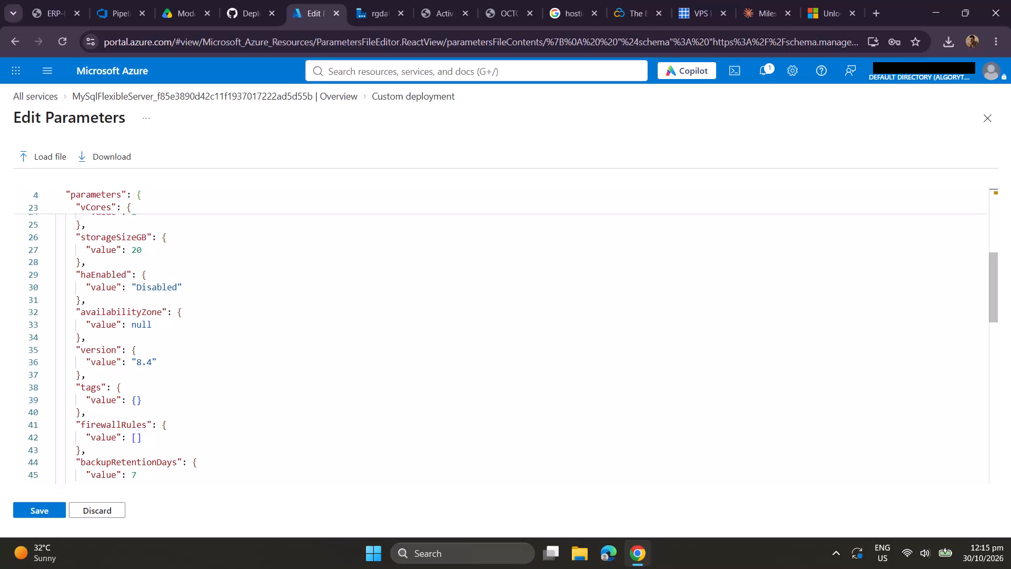
scroll(185, 323, down, 2)
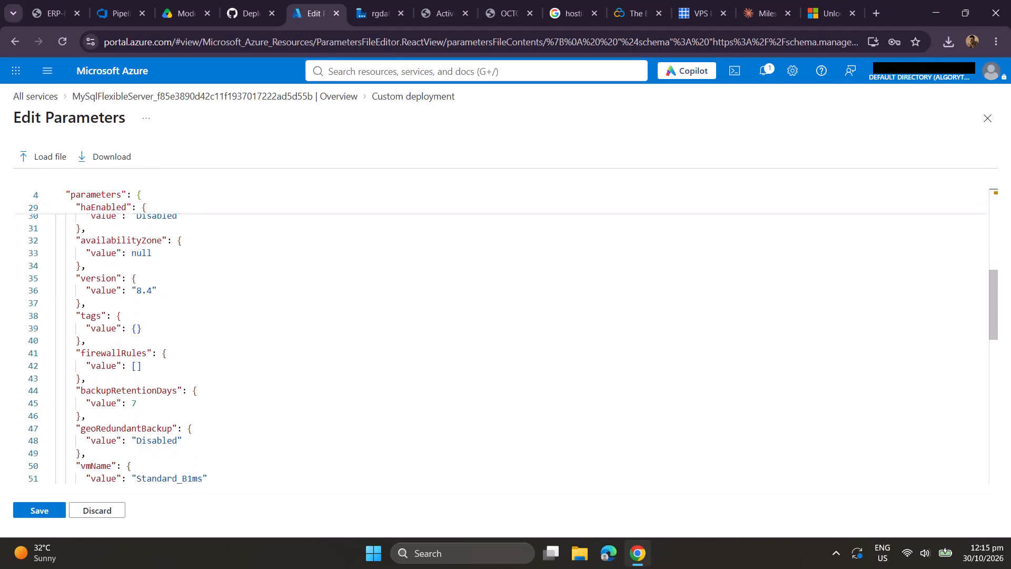
scroll(185, 323, down, 3)
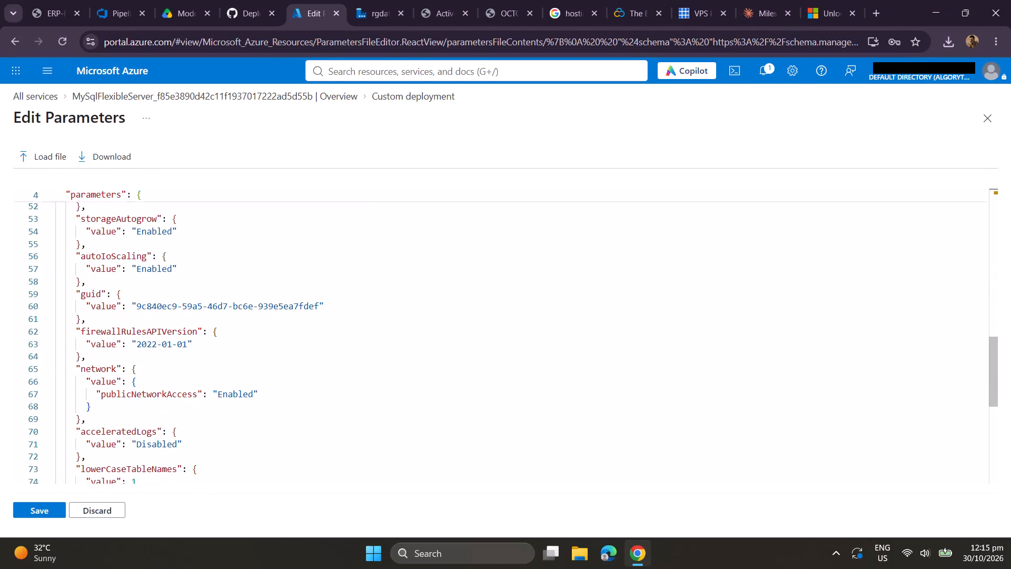
scroll(185, 323, down, 2)
scroll(185, 323, up, 9)
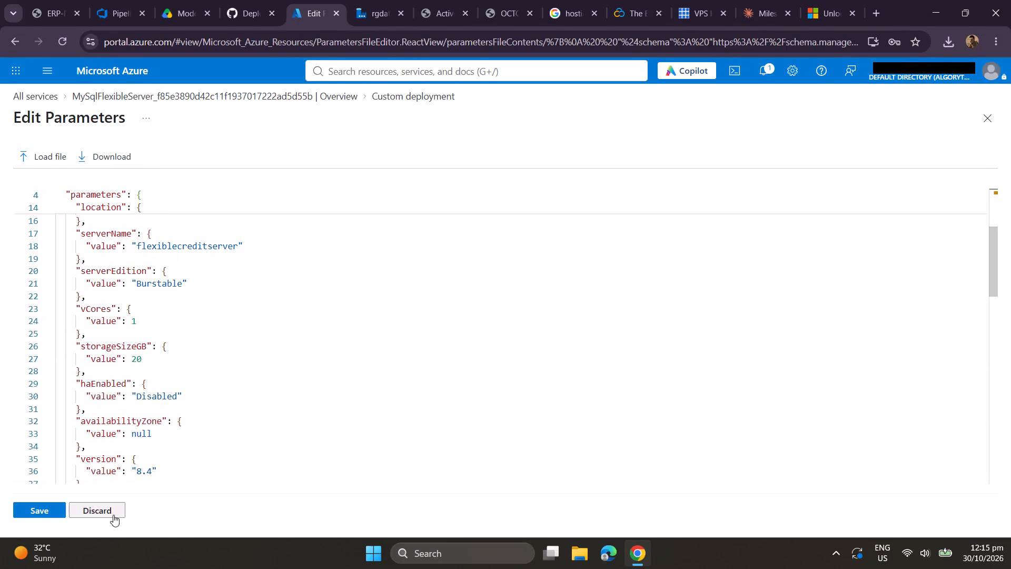
click(113, 515)
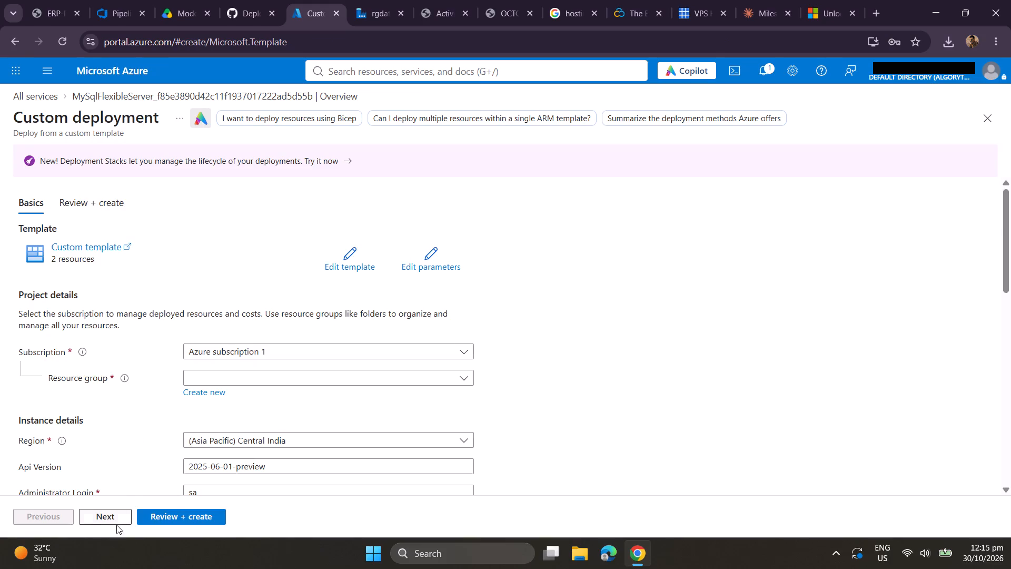
scroll(218, 336, down, 2)
scroll(218, 336, up, 5)
click(986, 126)
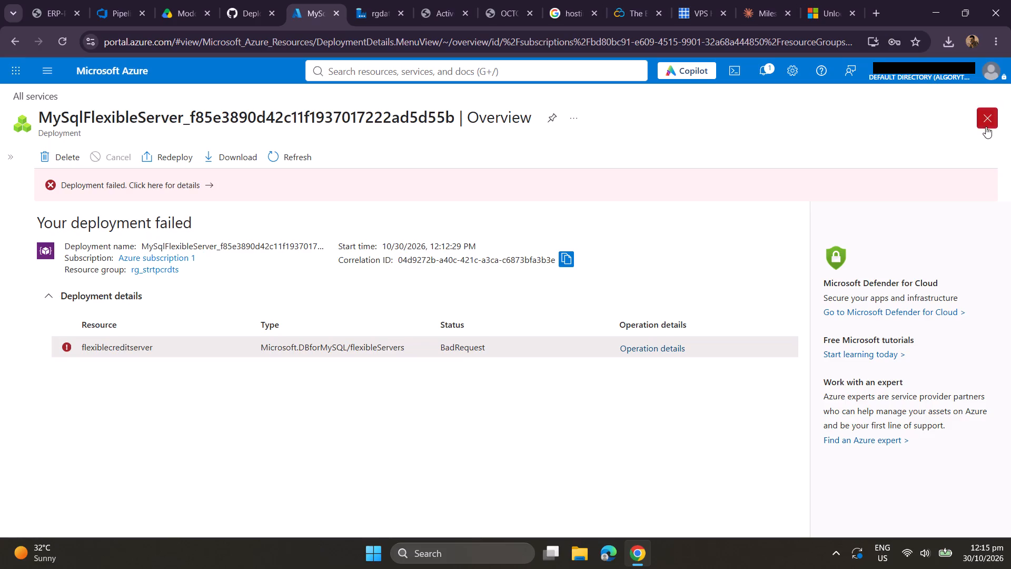
Delete the MySqlFlexibleServer deployment from the rg_strtpcrdts resource group.
click(61, 152)
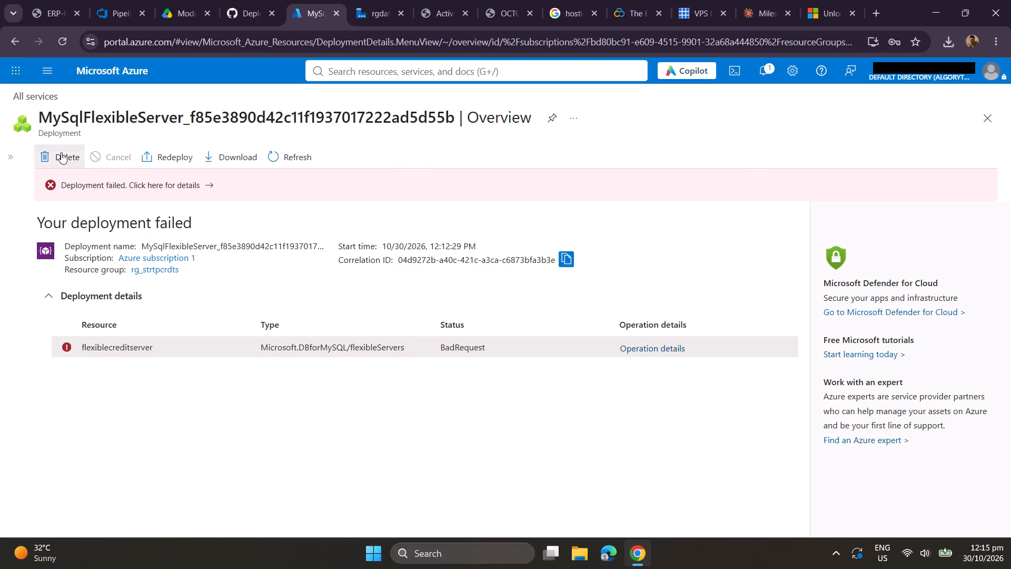
click(139, 234)
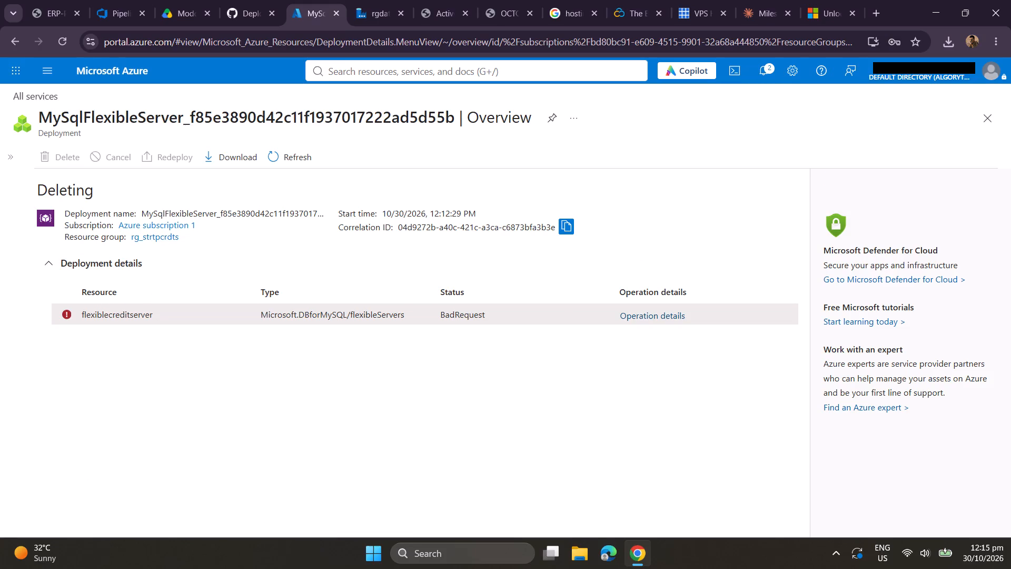
Check the Azure notifications for the status of the deployment deletion.
click(767, 67)
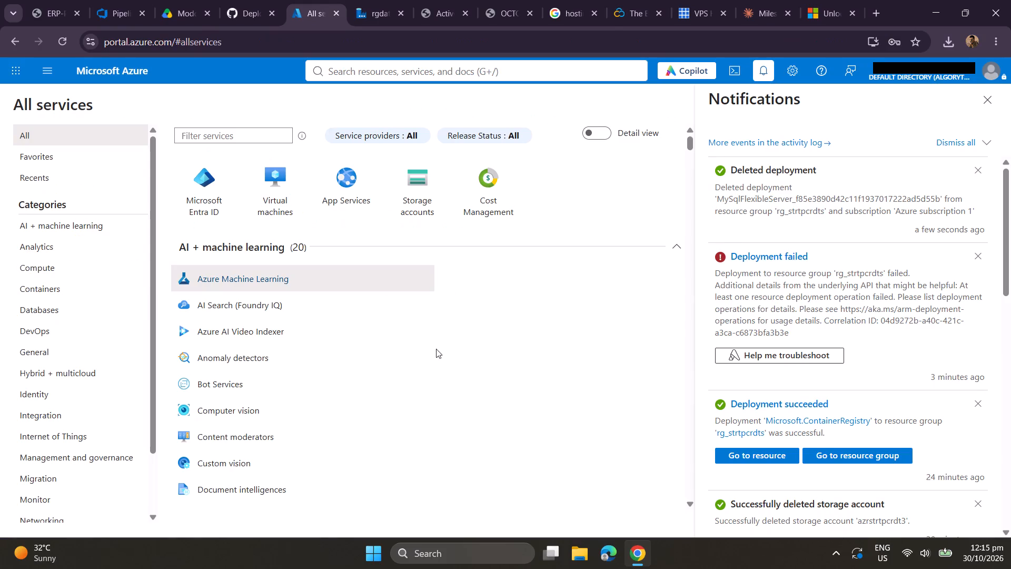
click(606, 215)
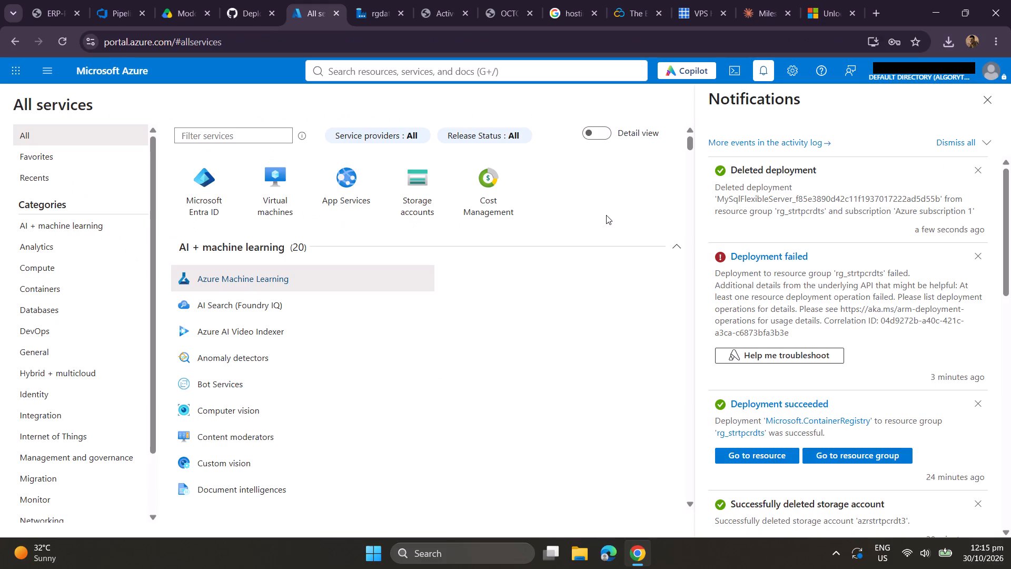
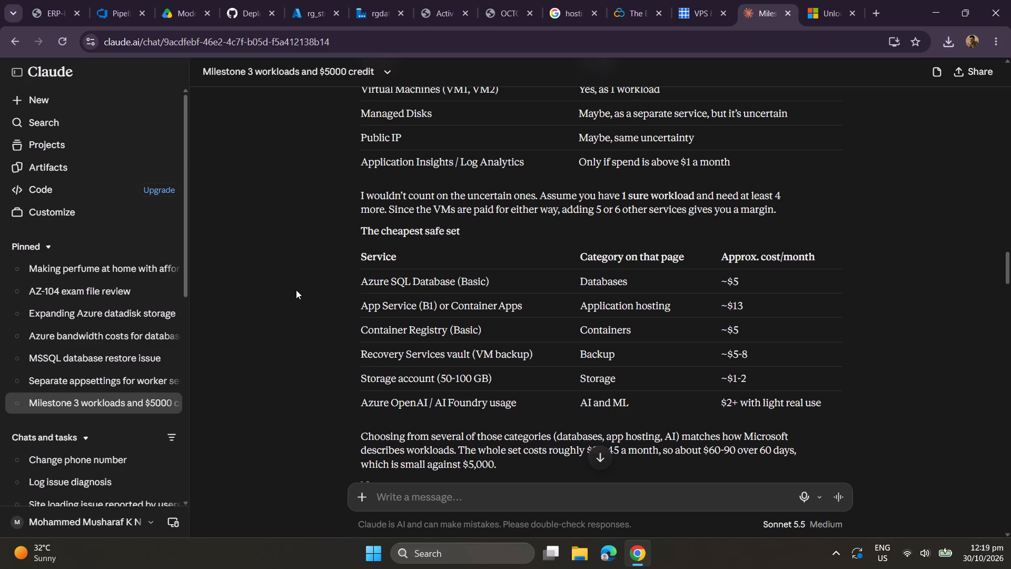
In the Azure portal, start adding a resource to rg_strtpcrdts and search the Marketplace for "recovery services vault", browsing the offers.
click(299, 11)
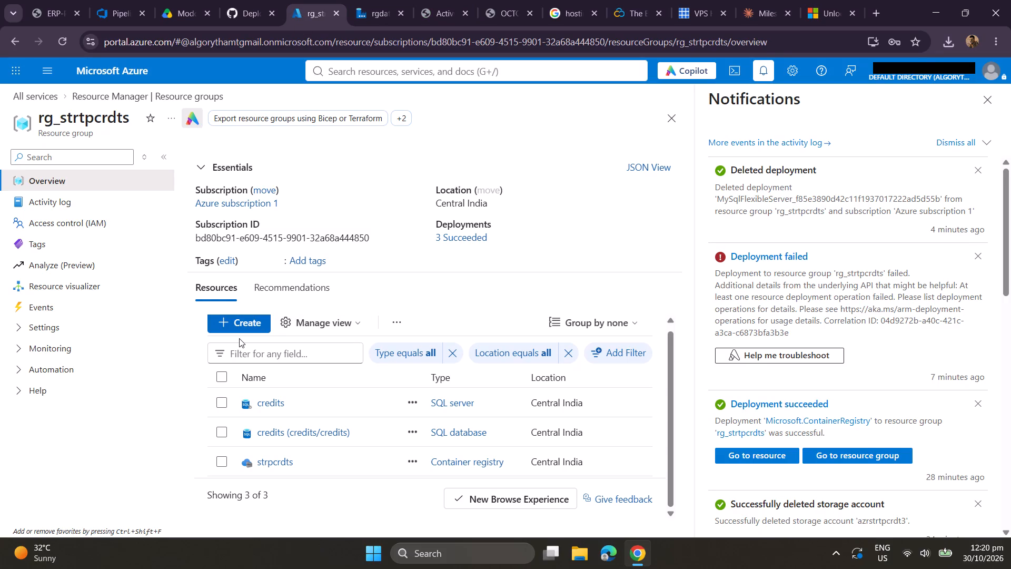
click(251, 321)
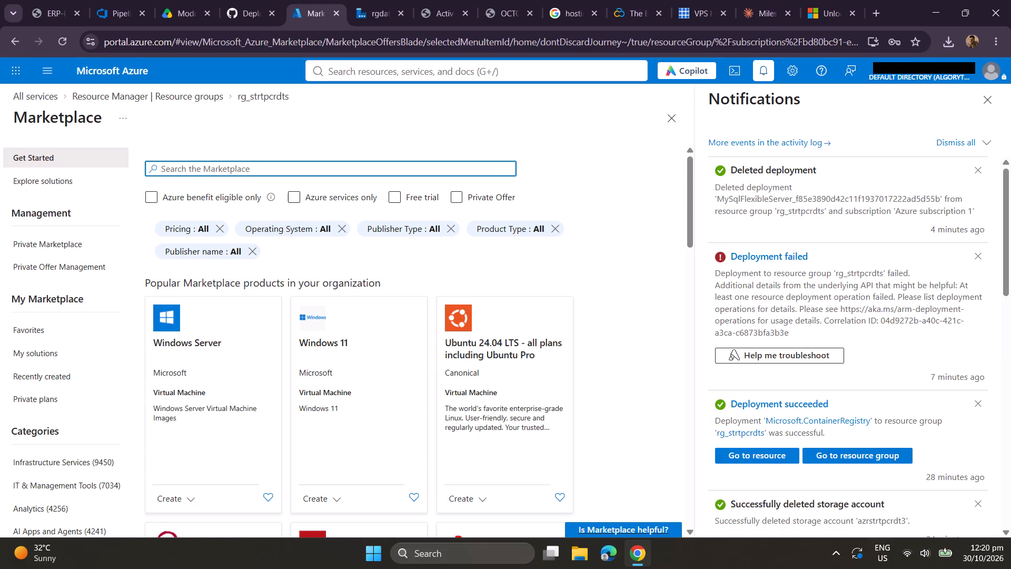
key(ctrl+v)
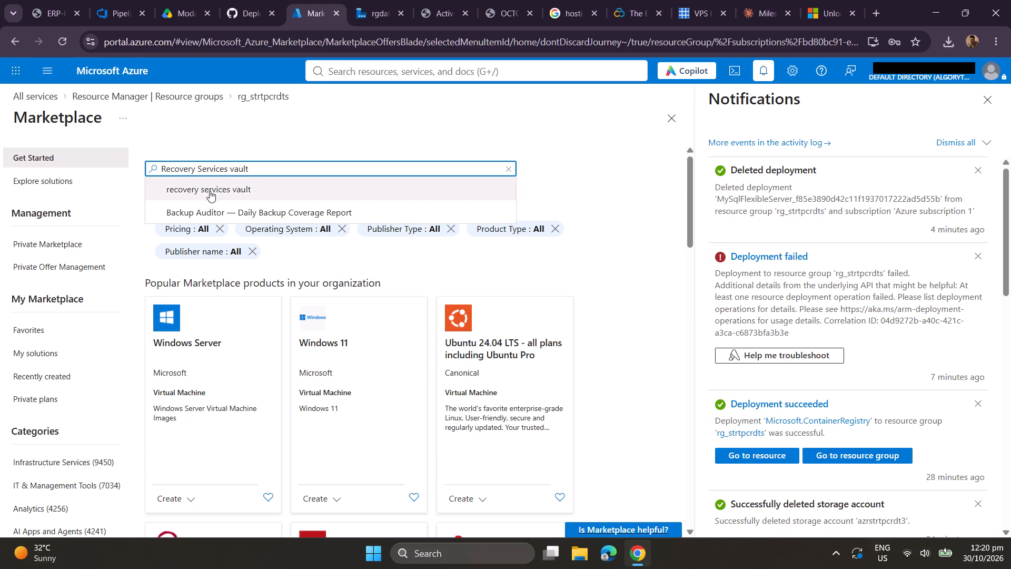
click(210, 191)
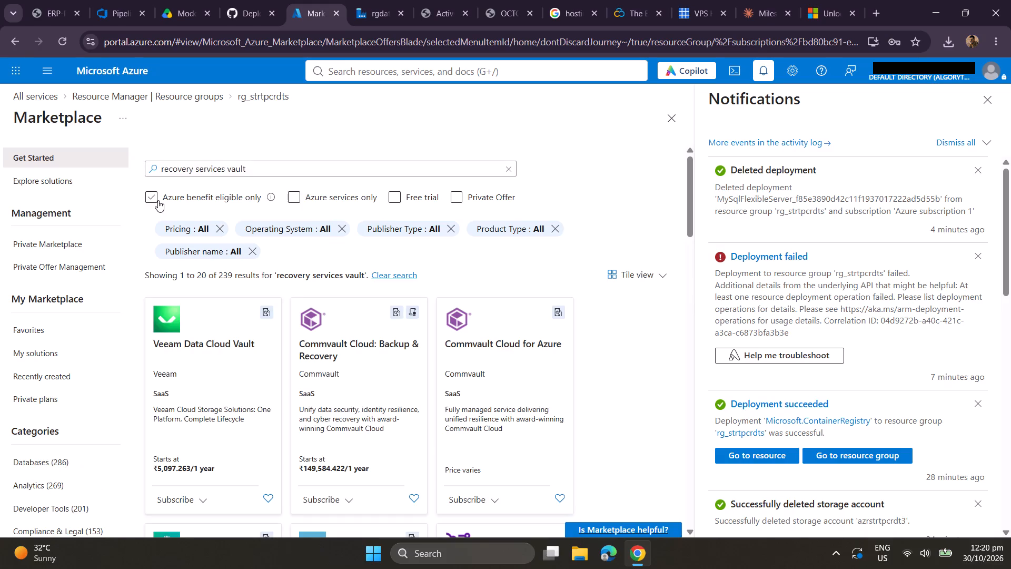
scroll(221, 449, down, 2)
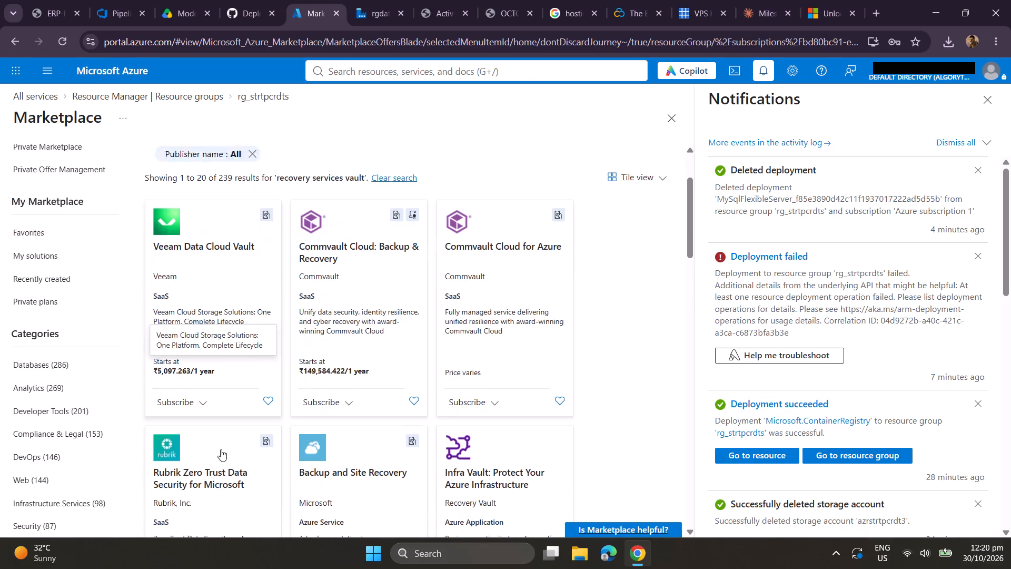
scroll(221, 449, down, 1)
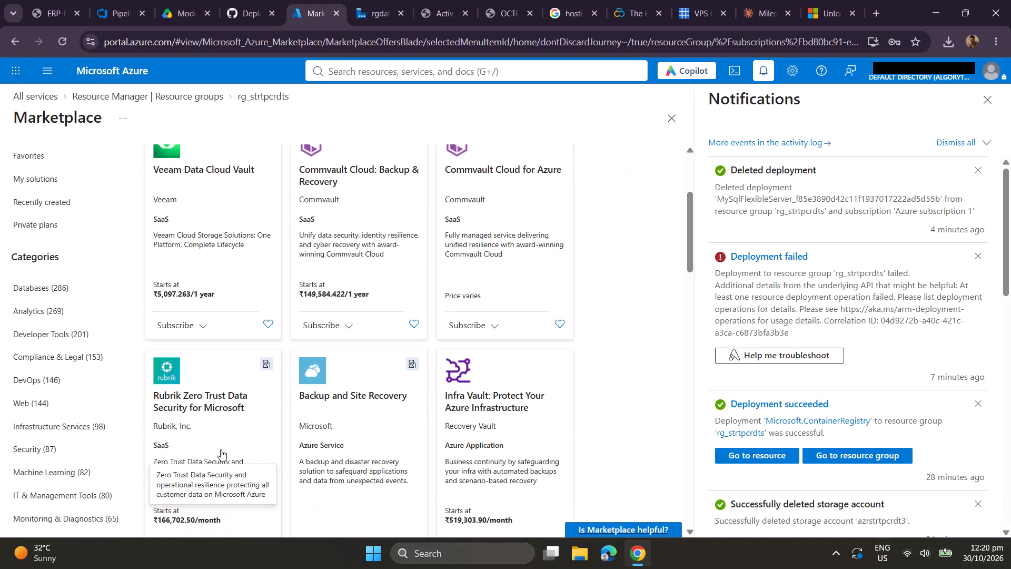
scroll(325, 453, down, 3)
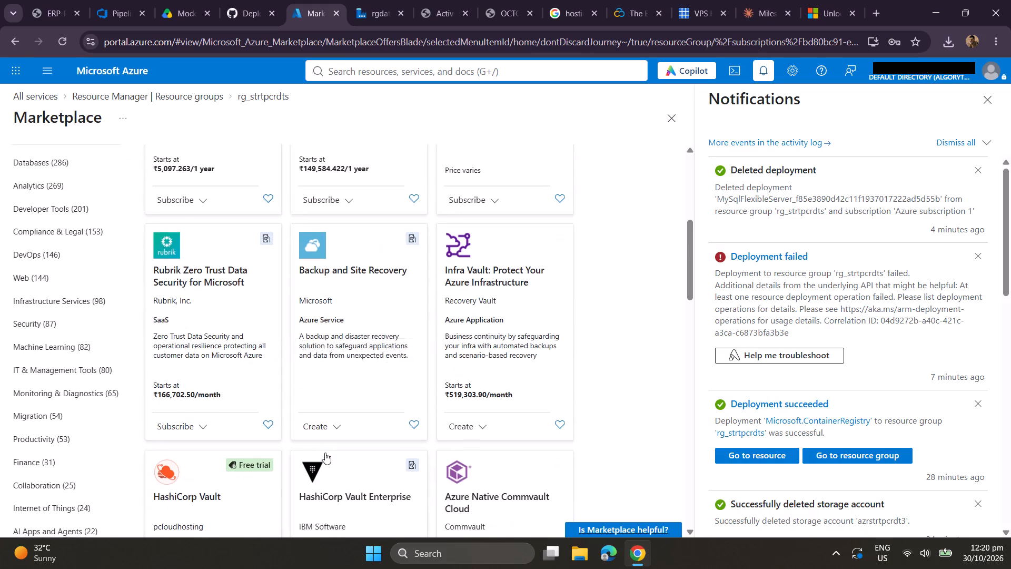
scroll(325, 453, down, 1)
scroll(325, 453, up, 7)
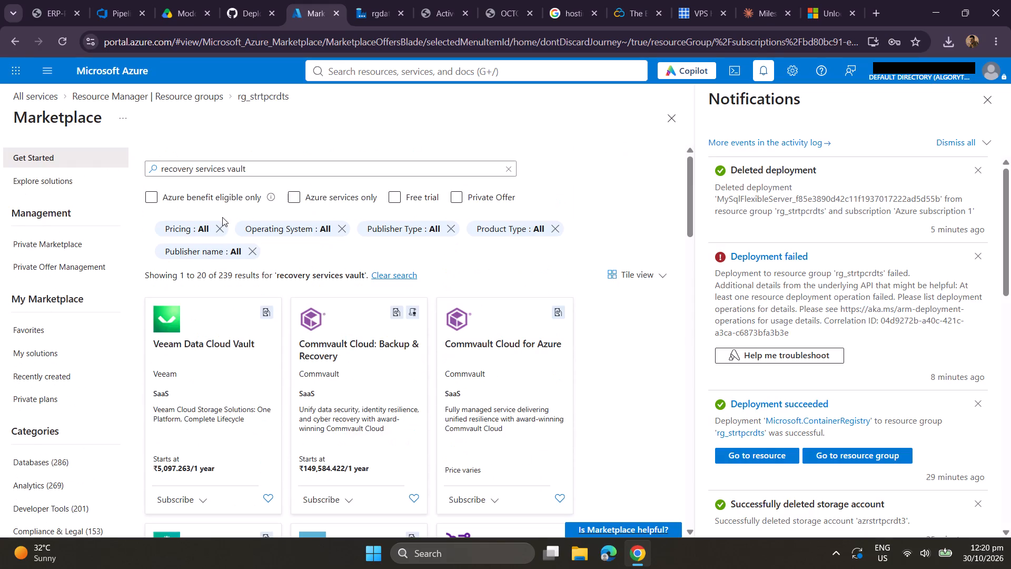
Shorten the Marketplace search to "recovery services" and run it again.
click(261, 171)
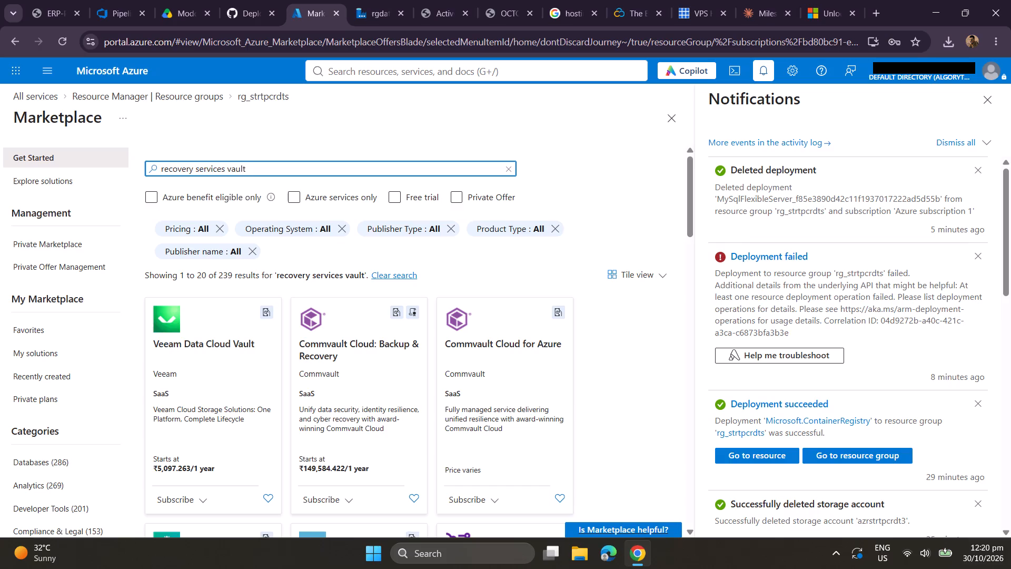
key(BackSpace)
key(BackSpace)
key(BackSpace)
key(BackSpace)
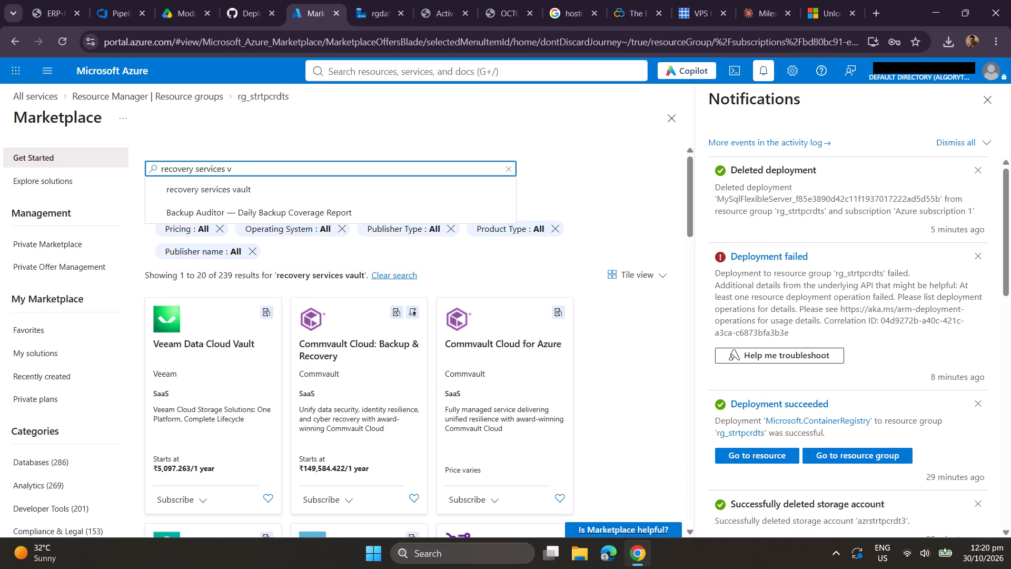
key(BackSpace)
key(Return)
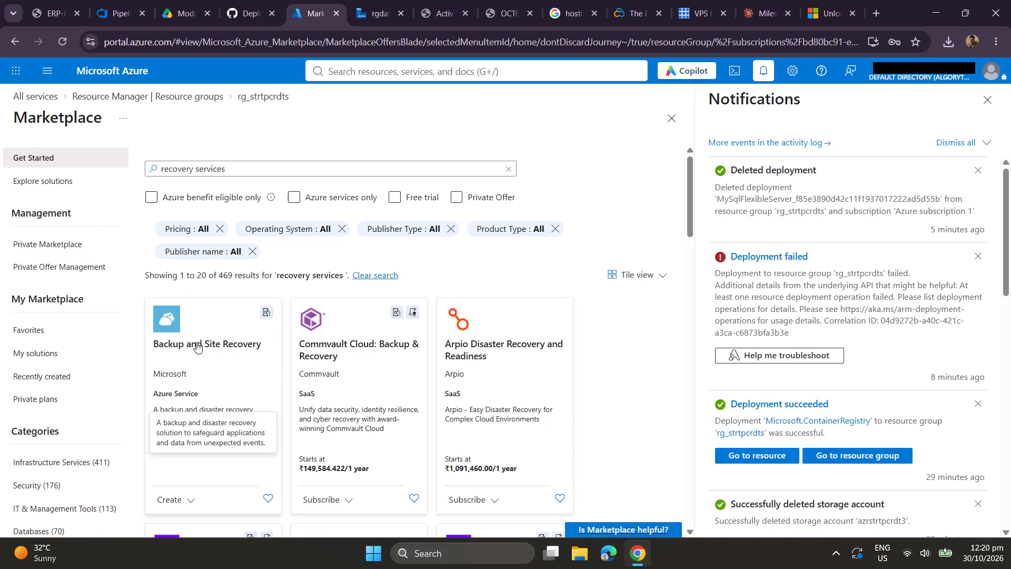
Open Microsoft's Backup and Site Recovery offer and start creating a vault from it under Azure subscription 1.
click(190, 416)
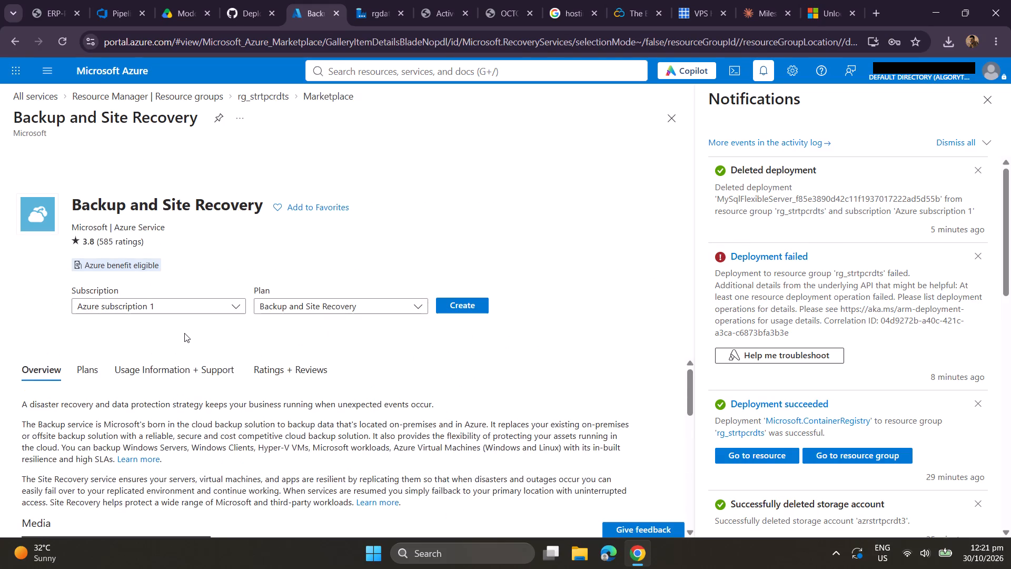
scroll(184, 331, down, 1)
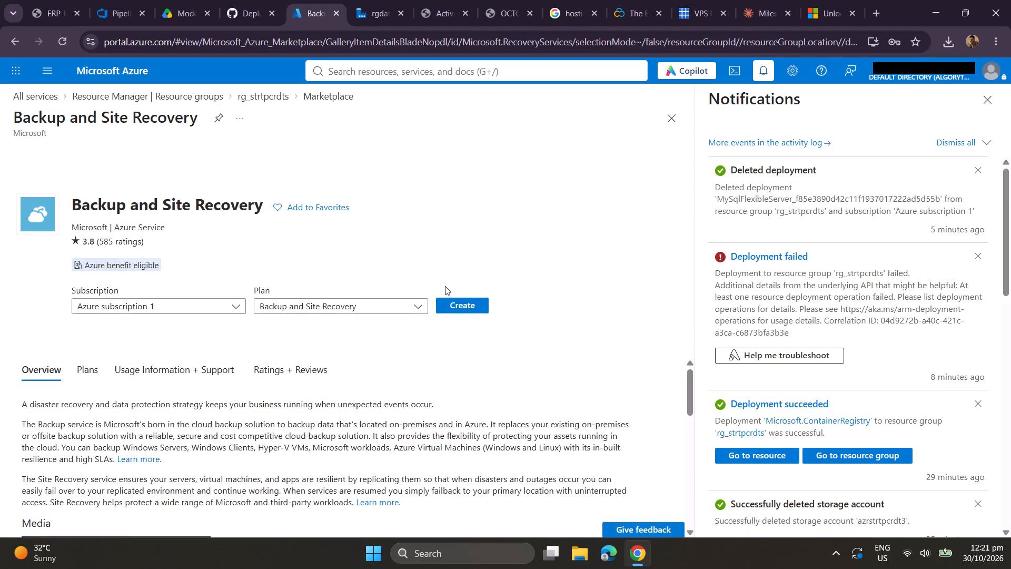
click(450, 301)
scroll(270, 418, down, 4)
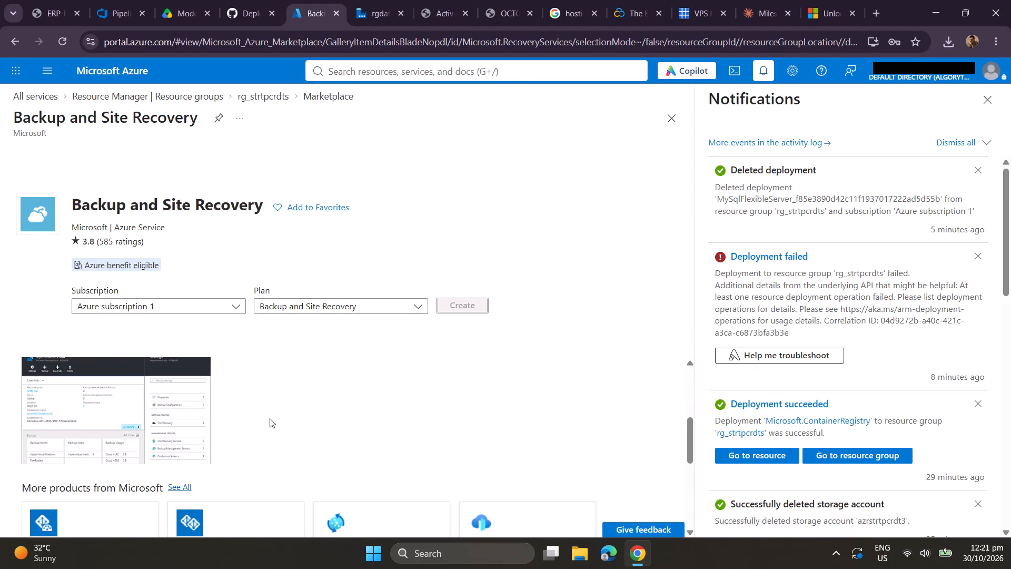
scroll(270, 418, down, 2)
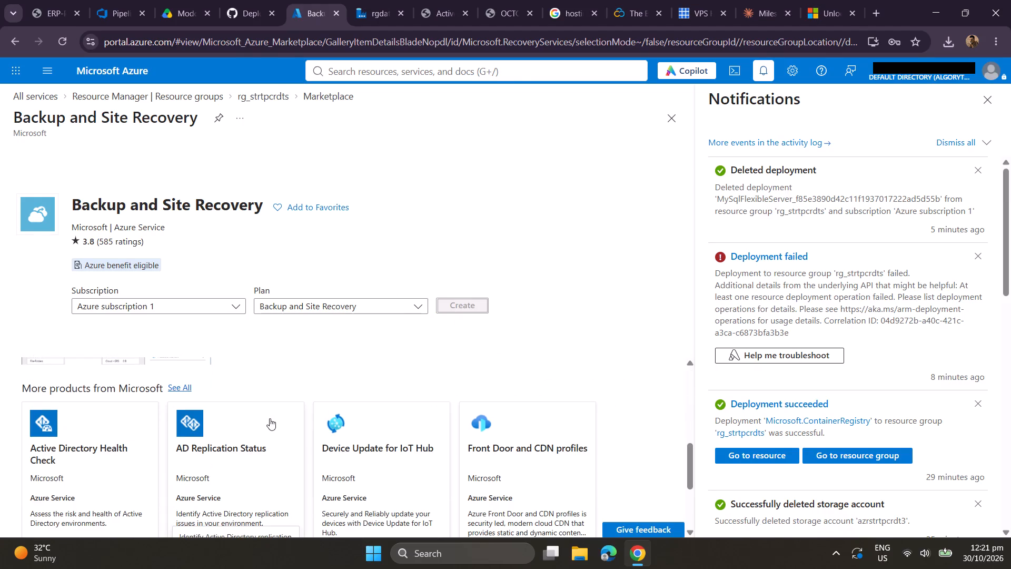
scroll(270, 418, down, 1)
scroll(270, 418, up, 2)
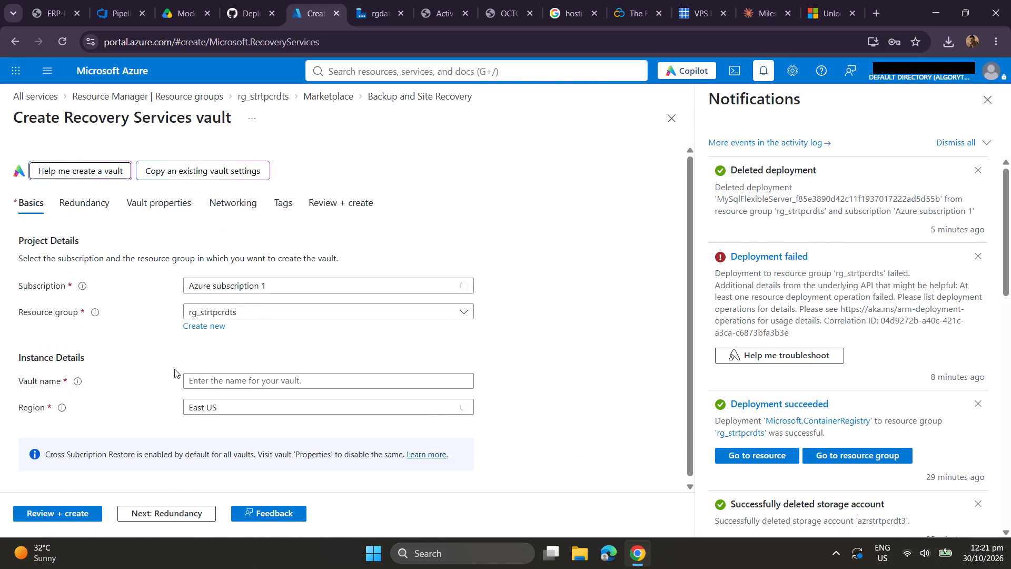
scroll(191, 379, down, 2)
click(246, 378)
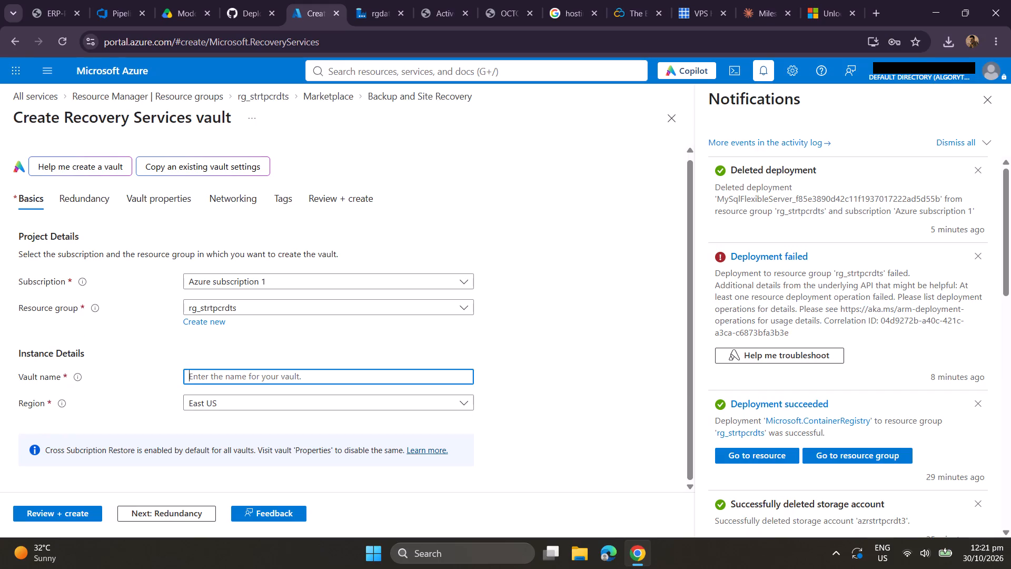
text(crdts)
text(val)
key(BackSpace)
text(ul)
key(t)
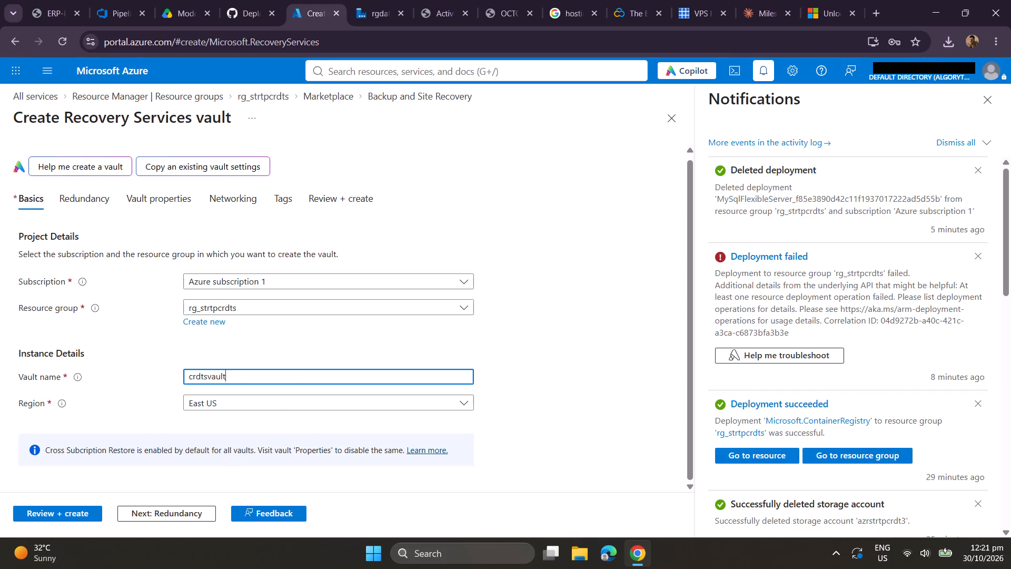
click(274, 397)
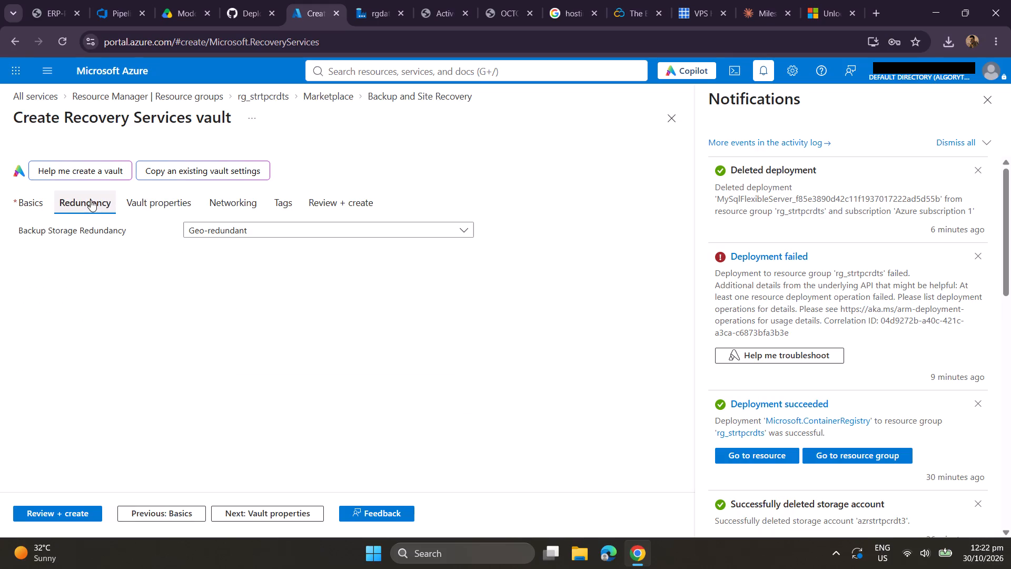
click(220, 230)
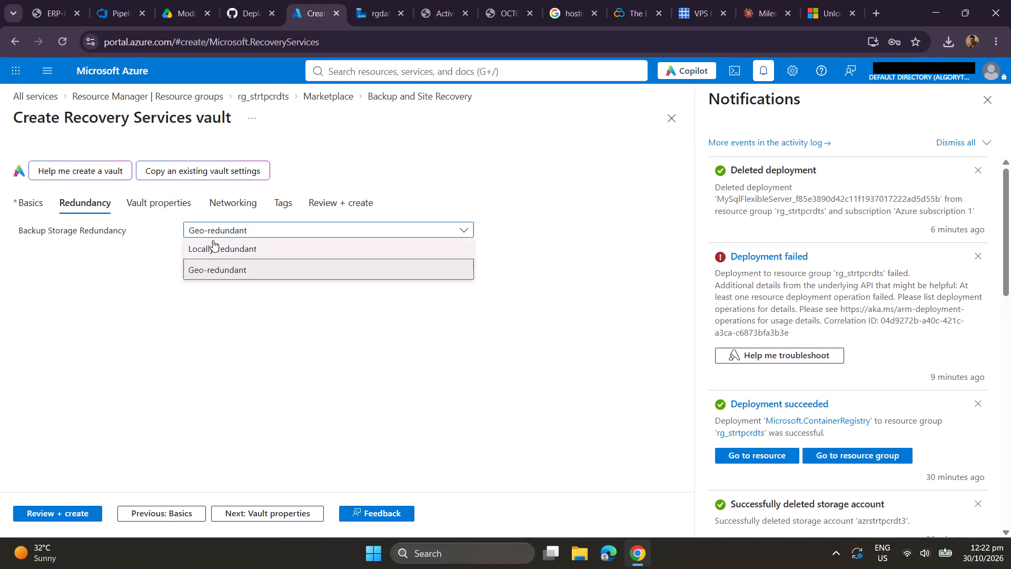
click(211, 243)
Go through the vault's security, identity, encryption, networking and tag settings, keeping the defaults with public access allowed from all networks.
click(146, 207)
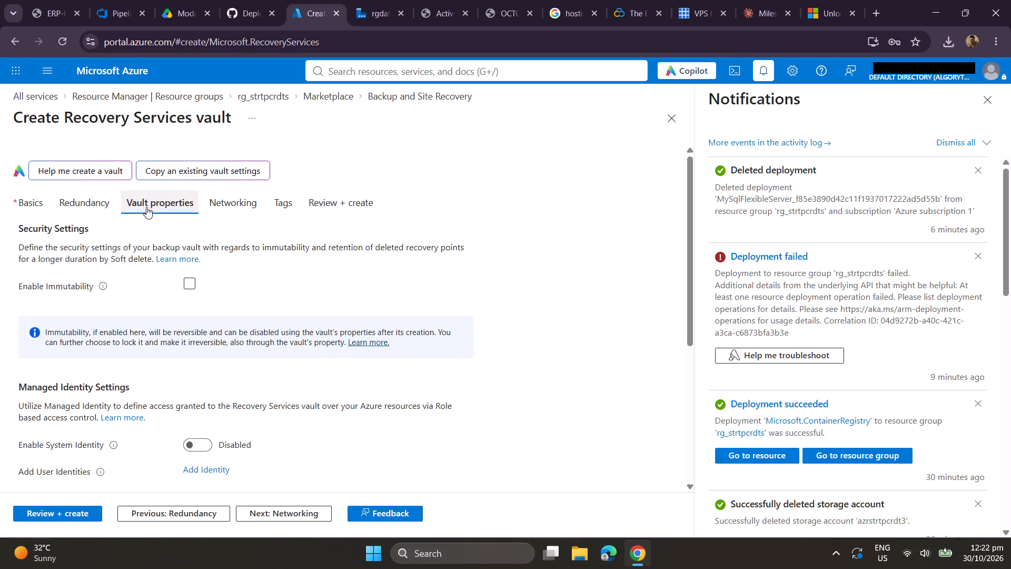
scroll(210, 258, down, 2)
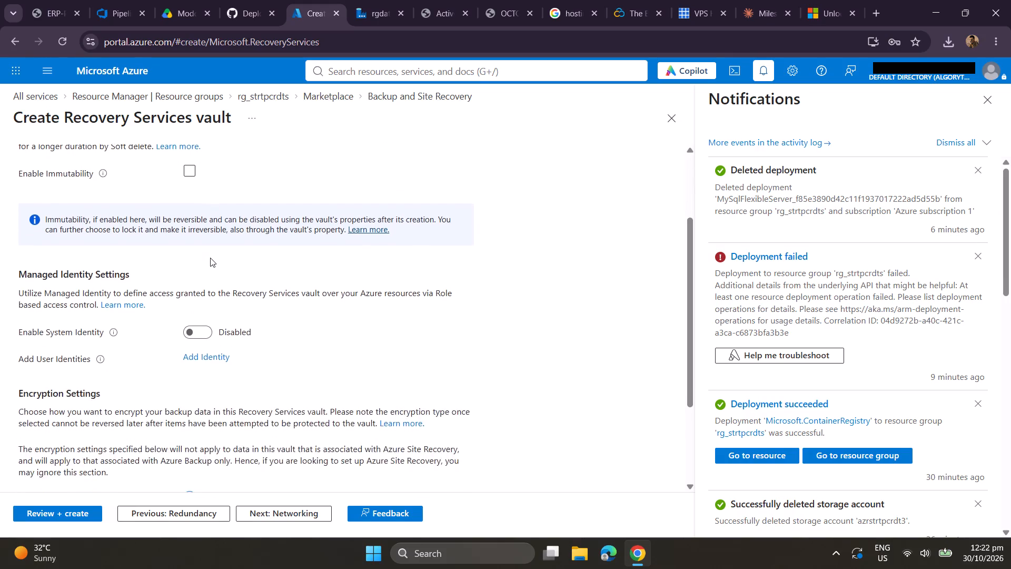
scroll(210, 258, down, 2)
scroll(210, 258, up, 2)
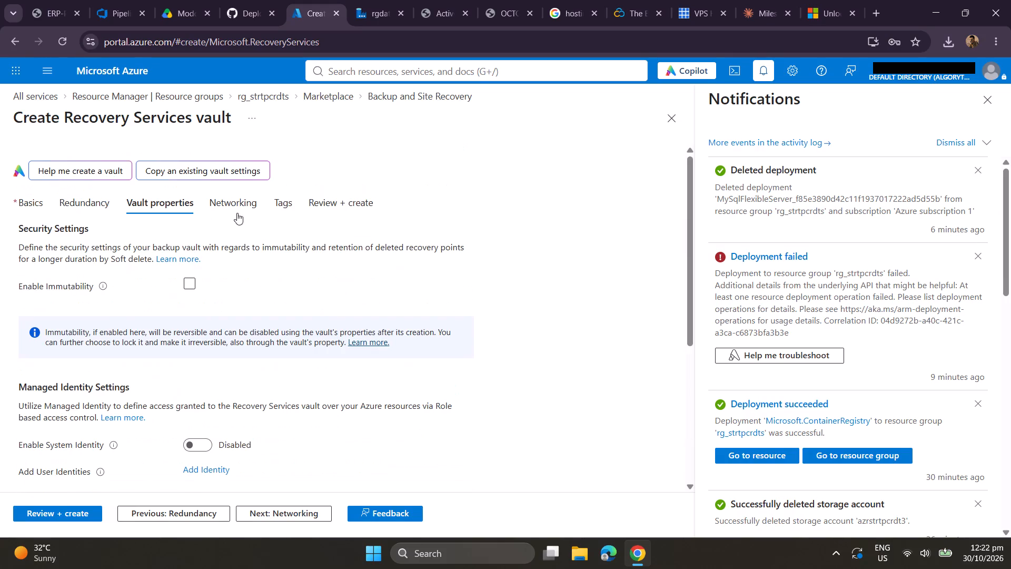
click(240, 205)
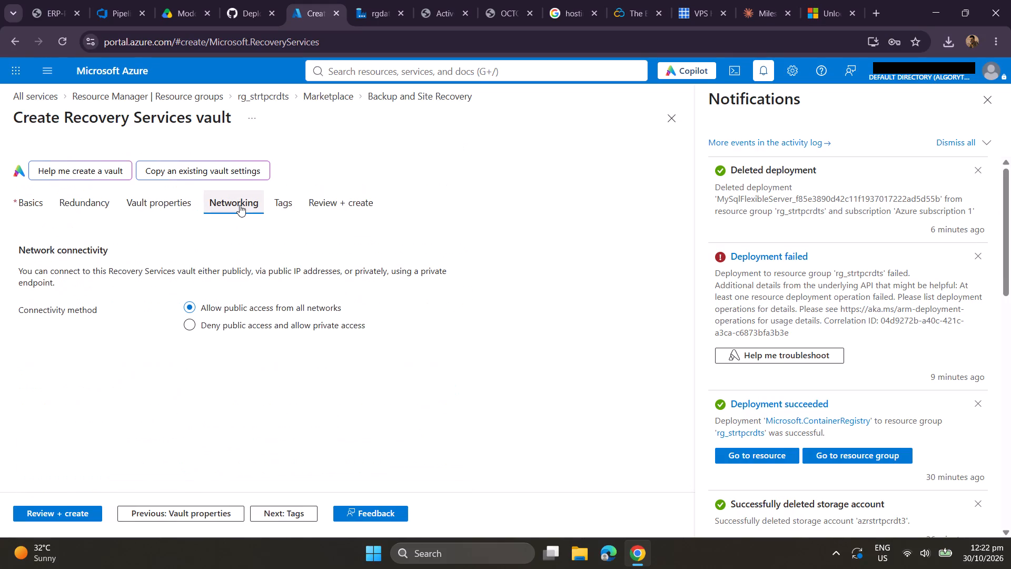
click(286, 208)
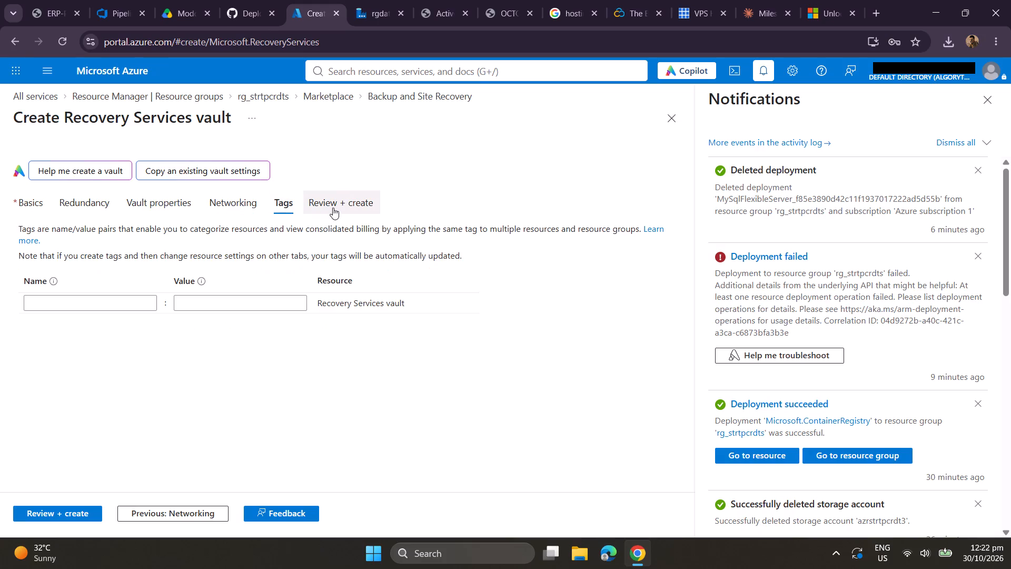
Validate and review the crdtsvault configuration summary, and submit the Recovery Services vault for creation in rg_strtpcrdts.
click(333, 208)
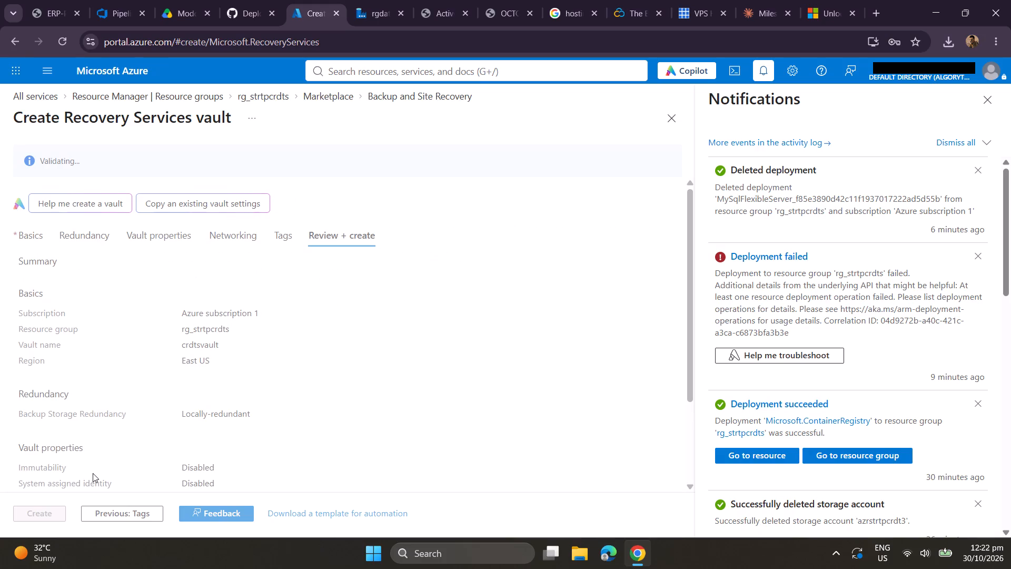
scroll(93, 473, down, 2)
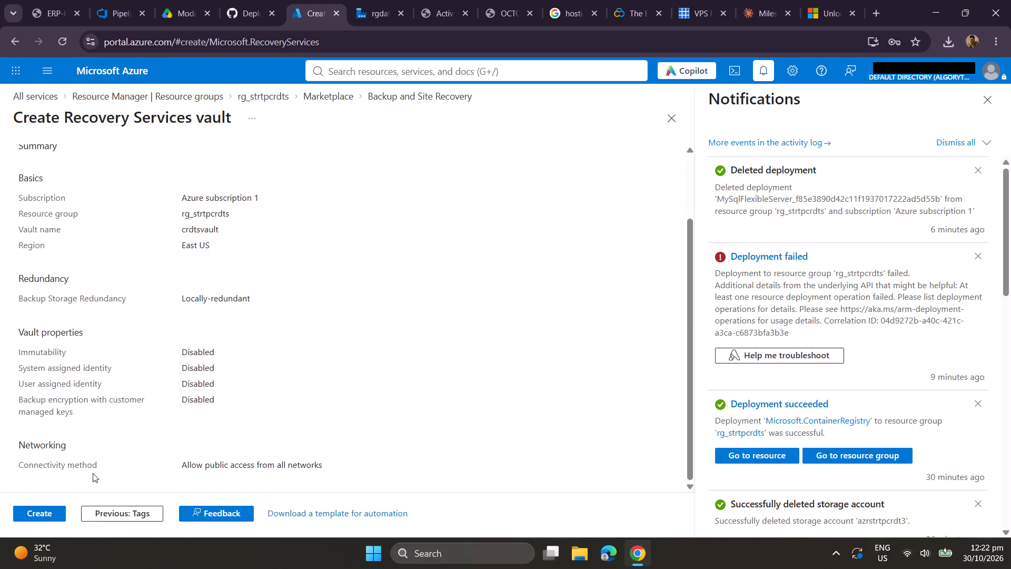
scroll(93, 473, up, 1)
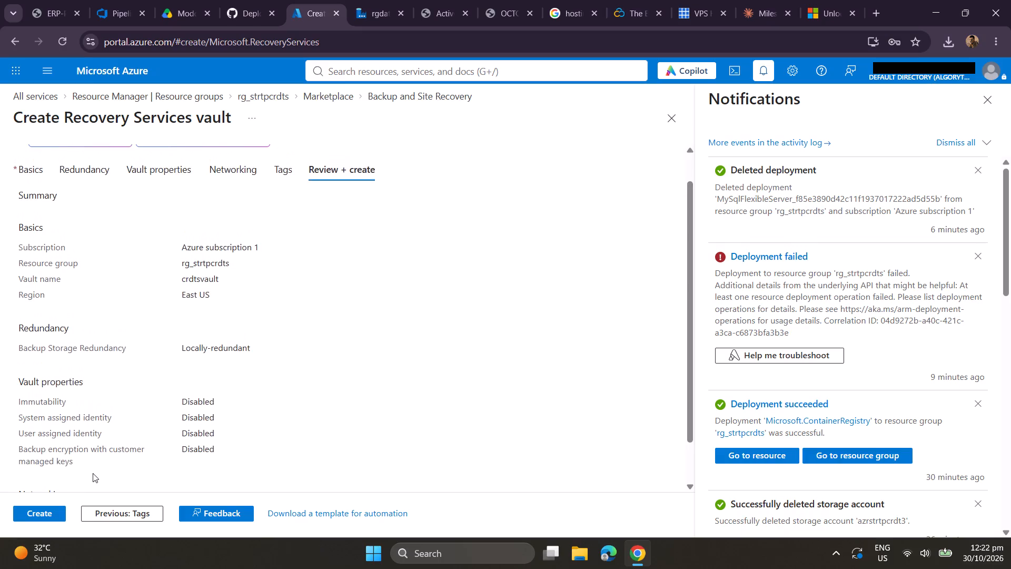
scroll(93, 473, up, 2)
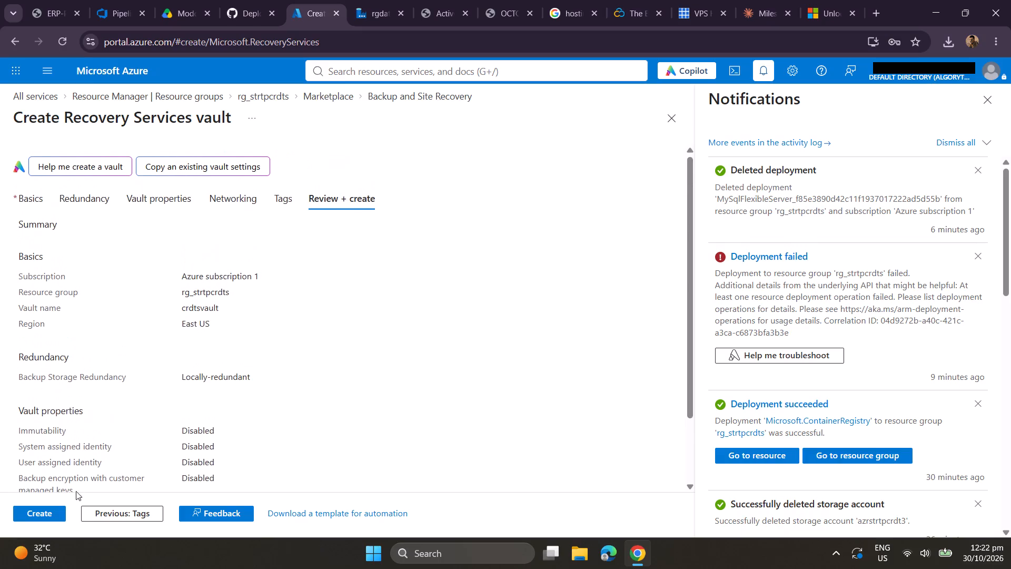
click(39, 517)
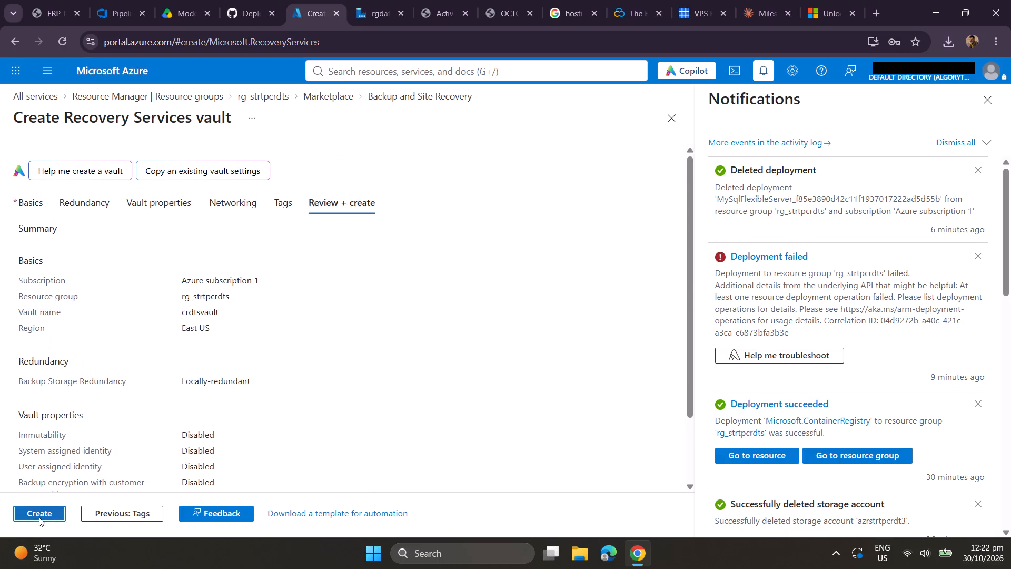
scroll(289, 307, down, 2)
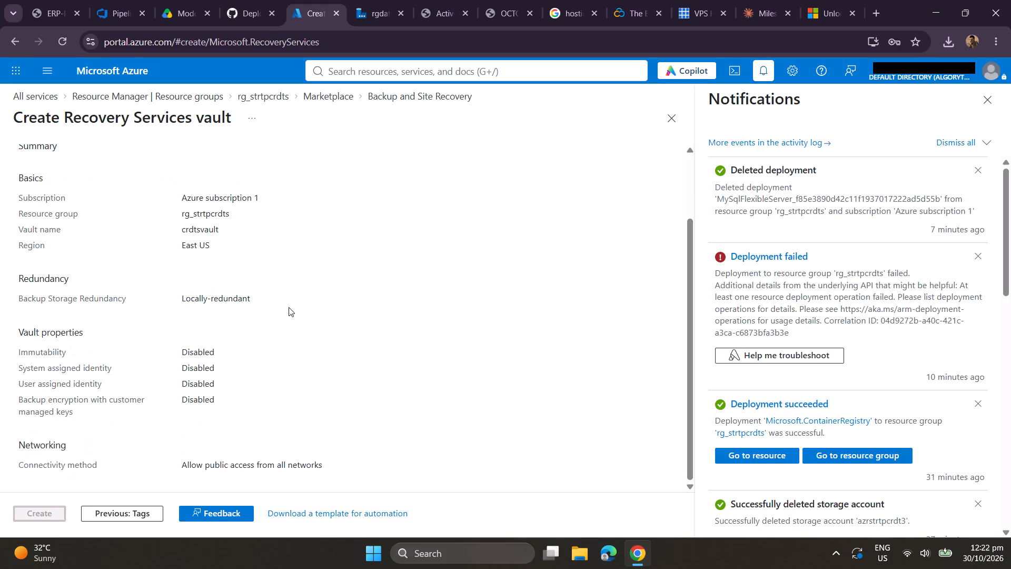
scroll(289, 307, up, 2)
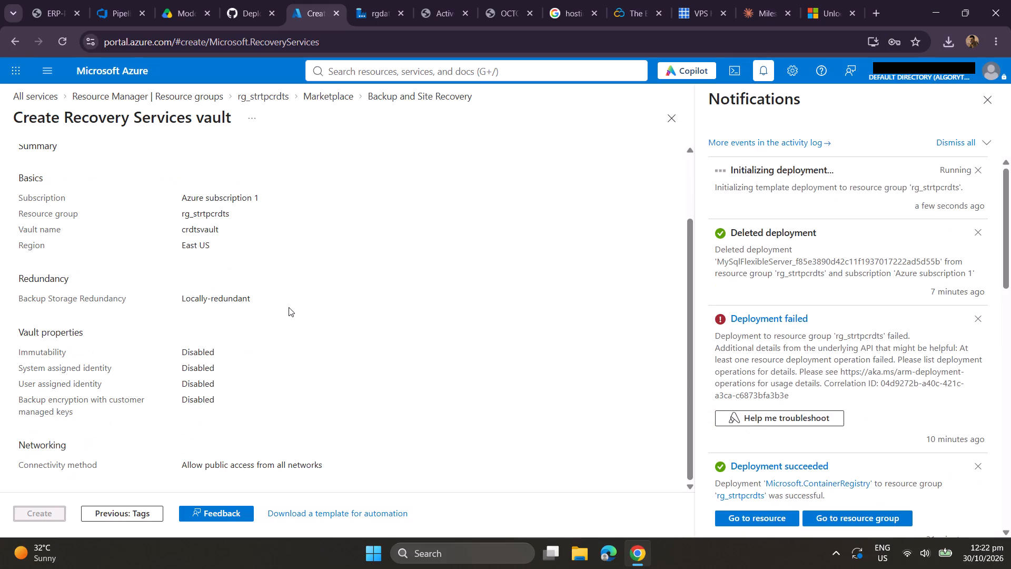
scroll(289, 307, up, 1)
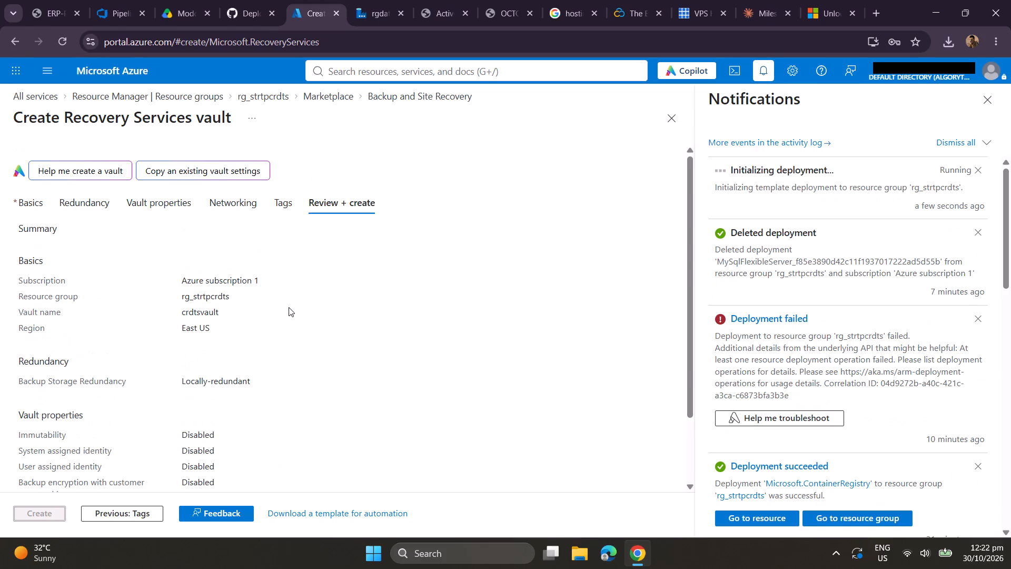
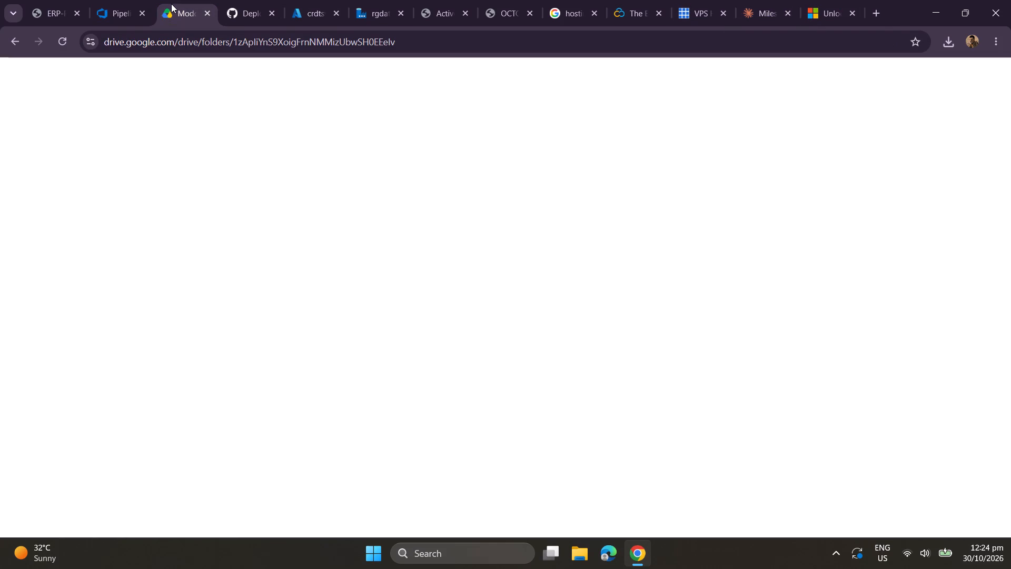
click(303, 8)
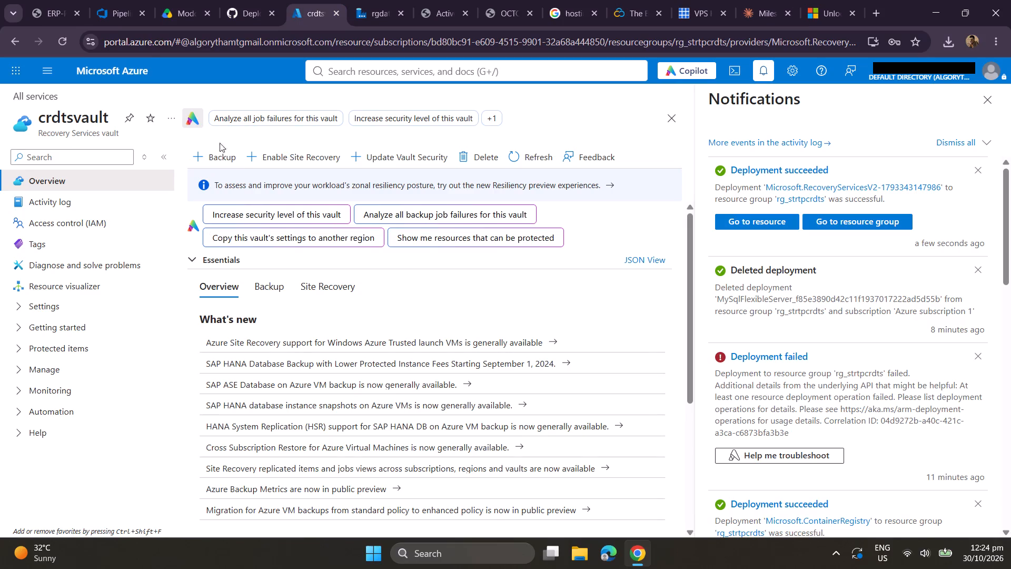
Start configuring a backup in crdtsvault for a virtual machine workload running in Azure.
click(213, 161)
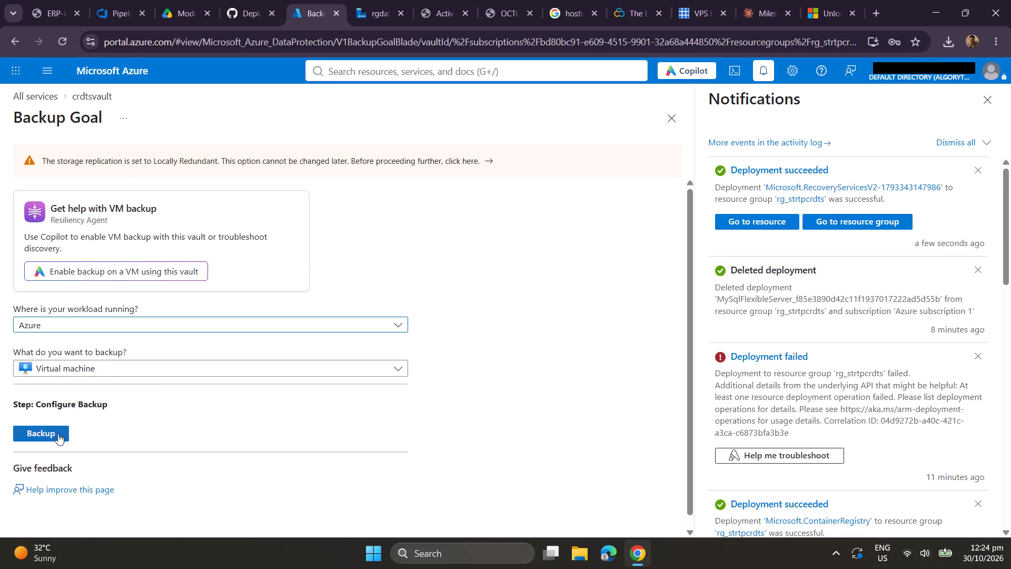
click(159, 367)
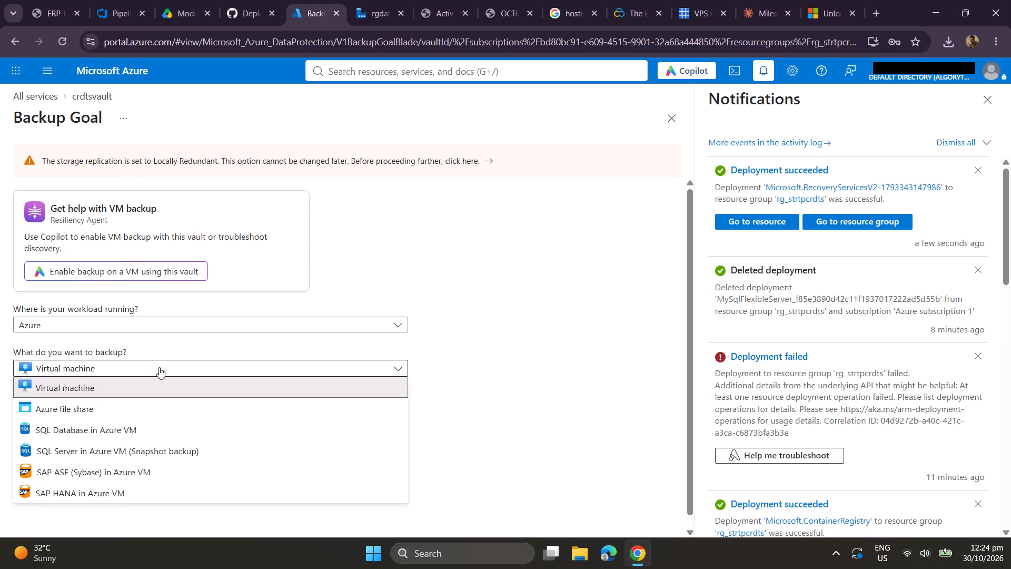
click(159, 367)
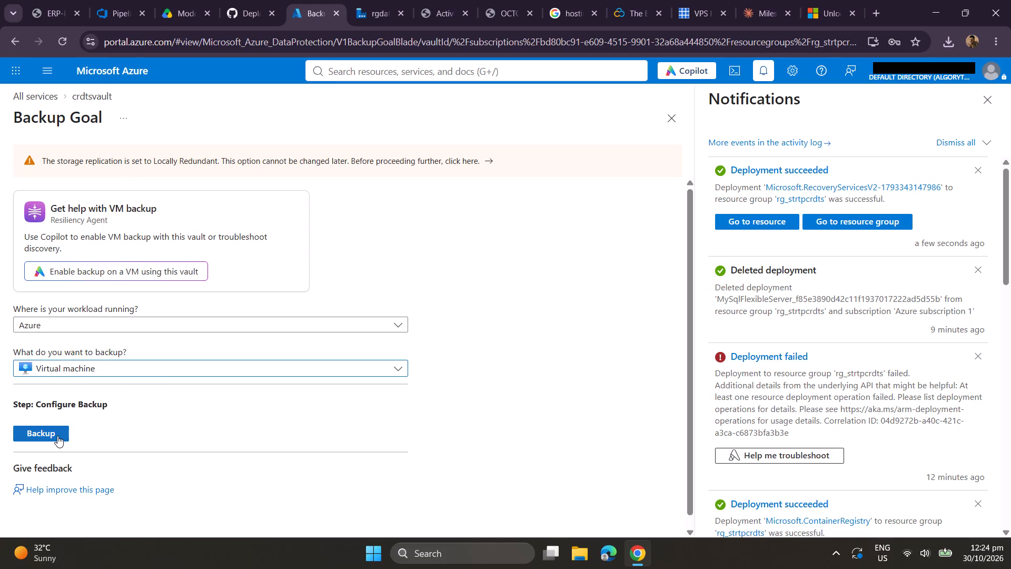
click(57, 436)
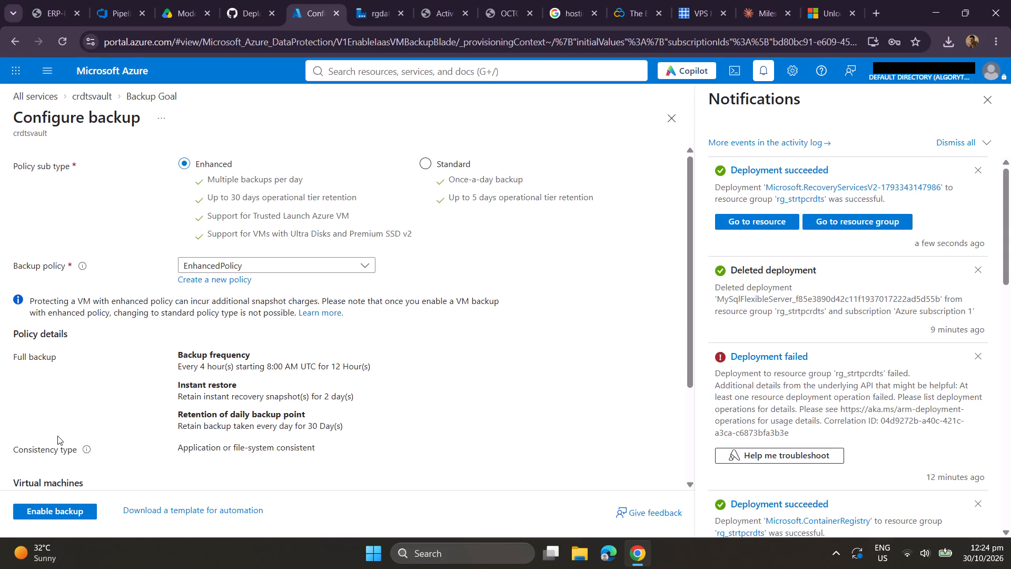
Review the Enhanced policy's backup frequency, instant restore and retention details, and check which backup policies can be chosen.
scroll(57, 436, down, 1)
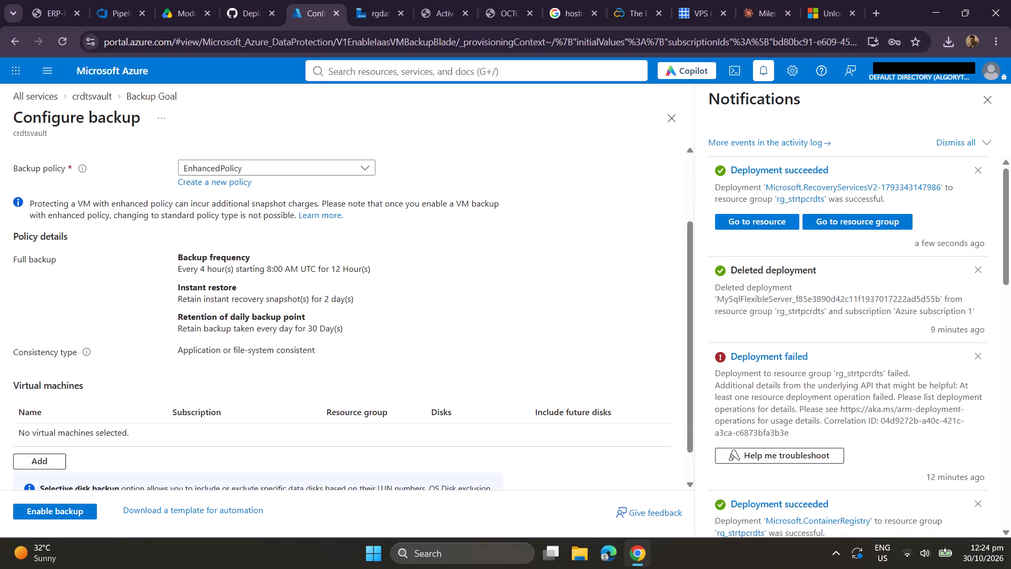
scroll(57, 436, down, 2)
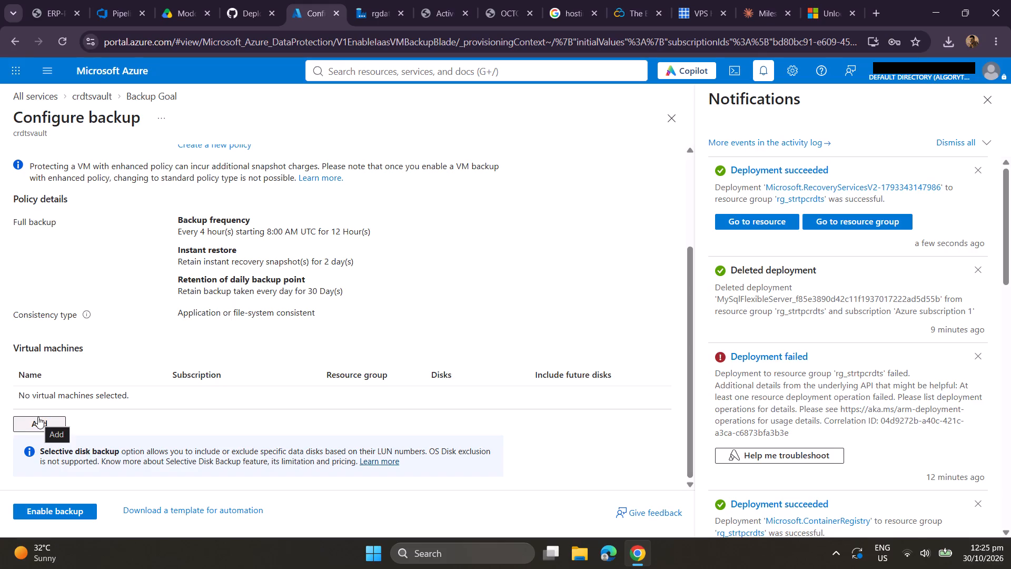
scroll(129, 309, up, 2)
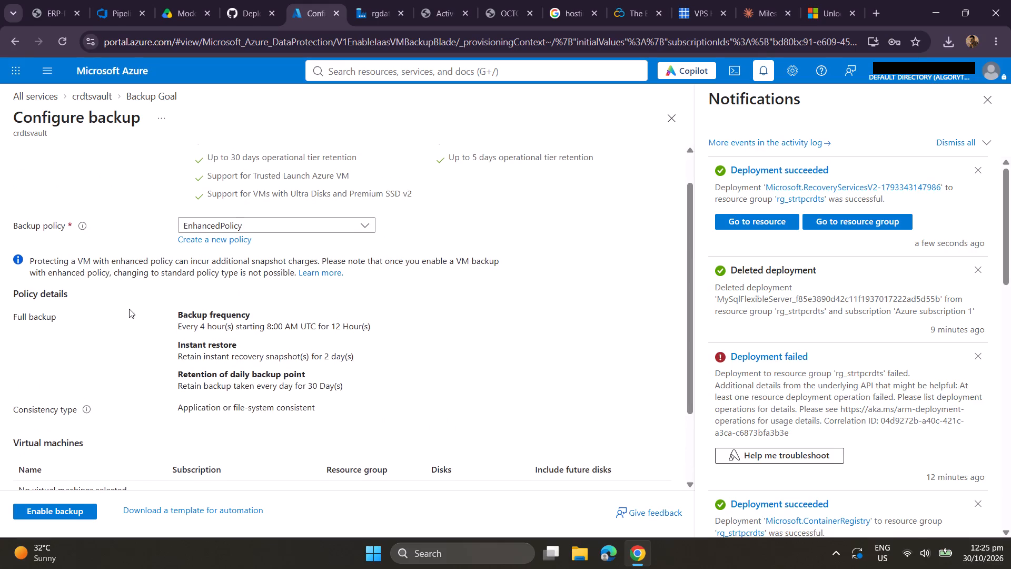
drag(339, 214, 339, 227)
click(339, 227)
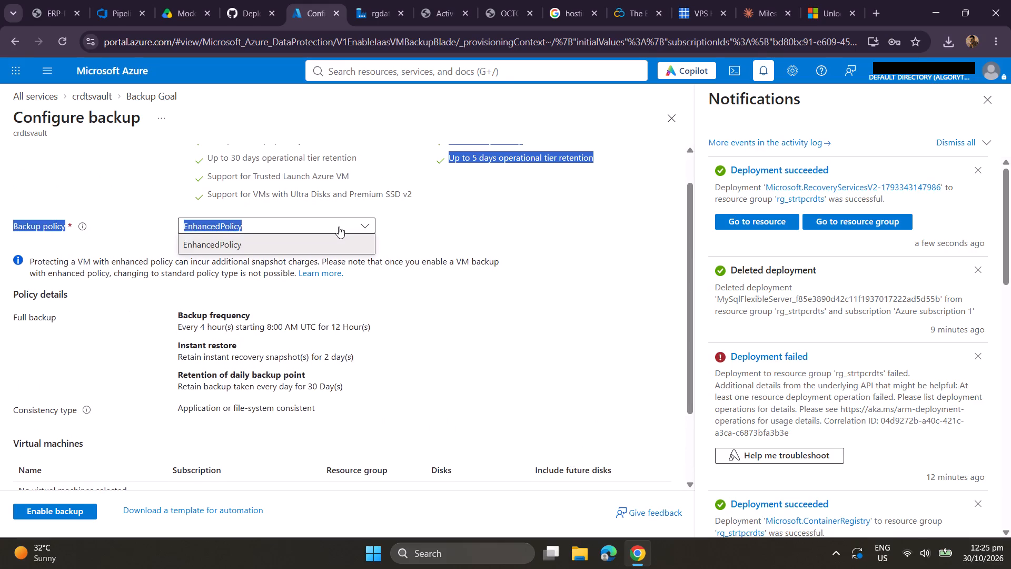
click(339, 227)
scroll(339, 227, up, 2)
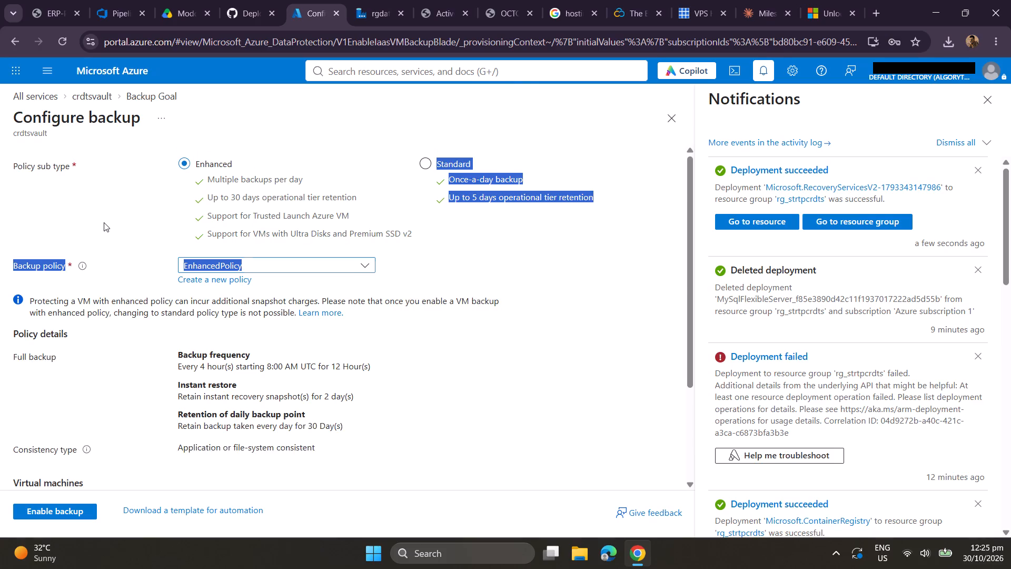
click(104, 222)
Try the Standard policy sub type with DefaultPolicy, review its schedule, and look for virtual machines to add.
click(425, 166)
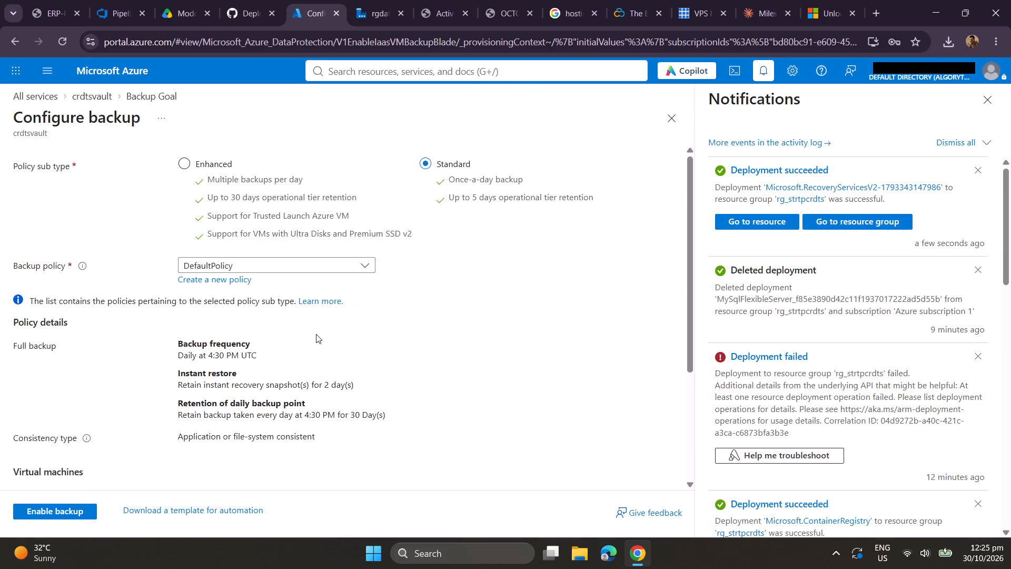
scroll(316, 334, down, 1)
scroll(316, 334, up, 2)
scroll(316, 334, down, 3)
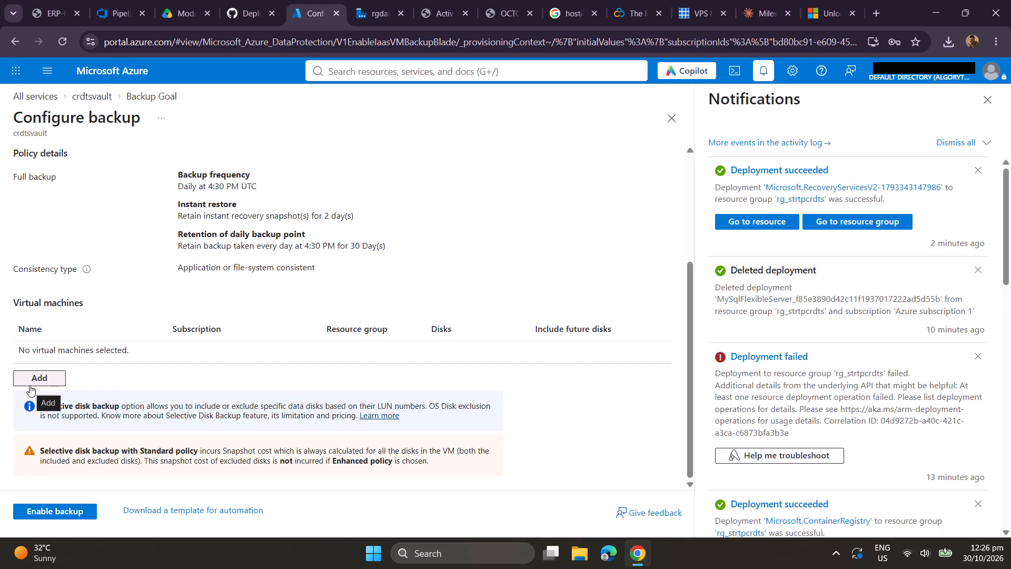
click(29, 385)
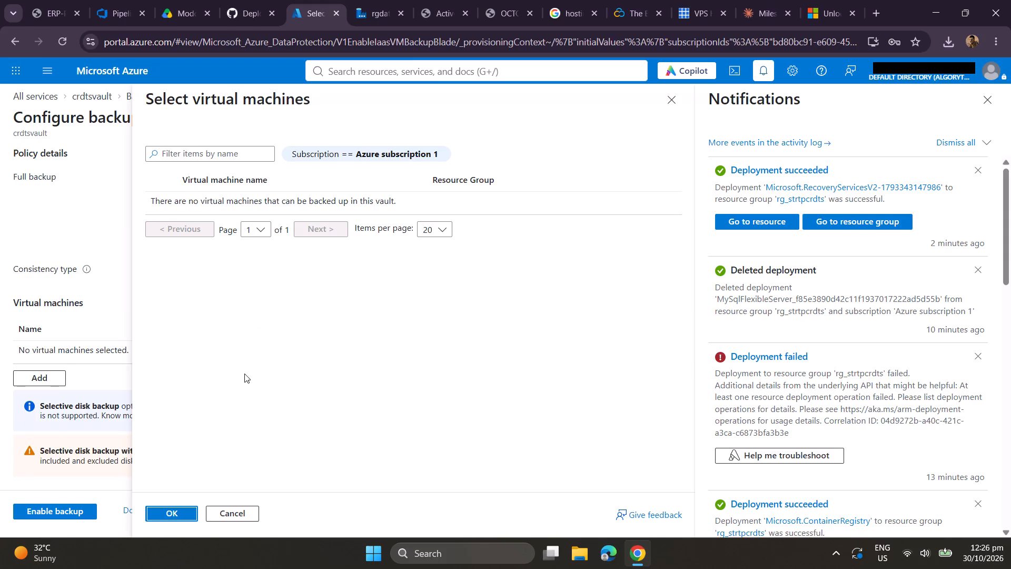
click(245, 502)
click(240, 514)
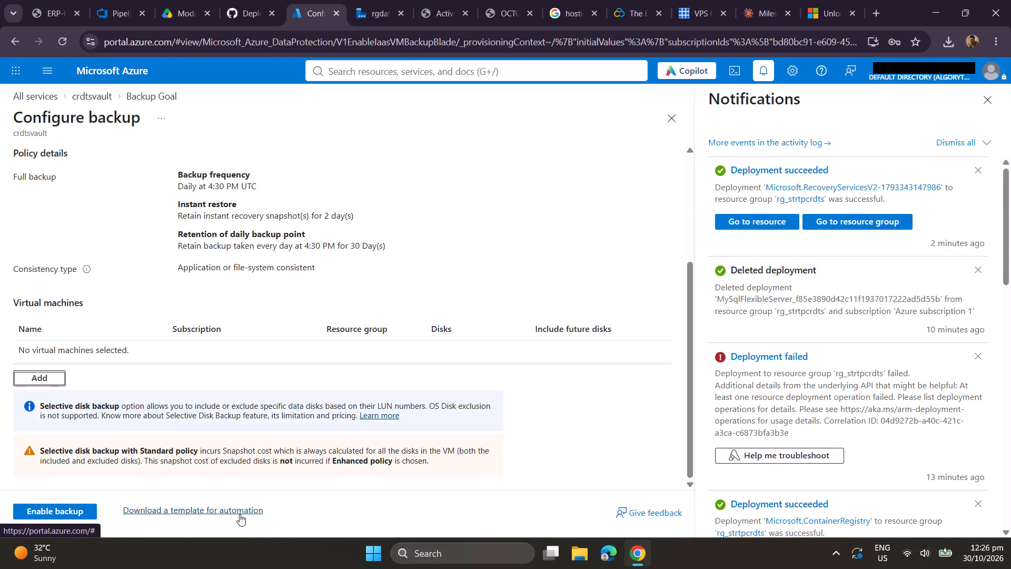
Set the policy sub type back to Enhanced with EnhancedPolicy, and look again for virtual machines to add.
scroll(198, 430, down, 1)
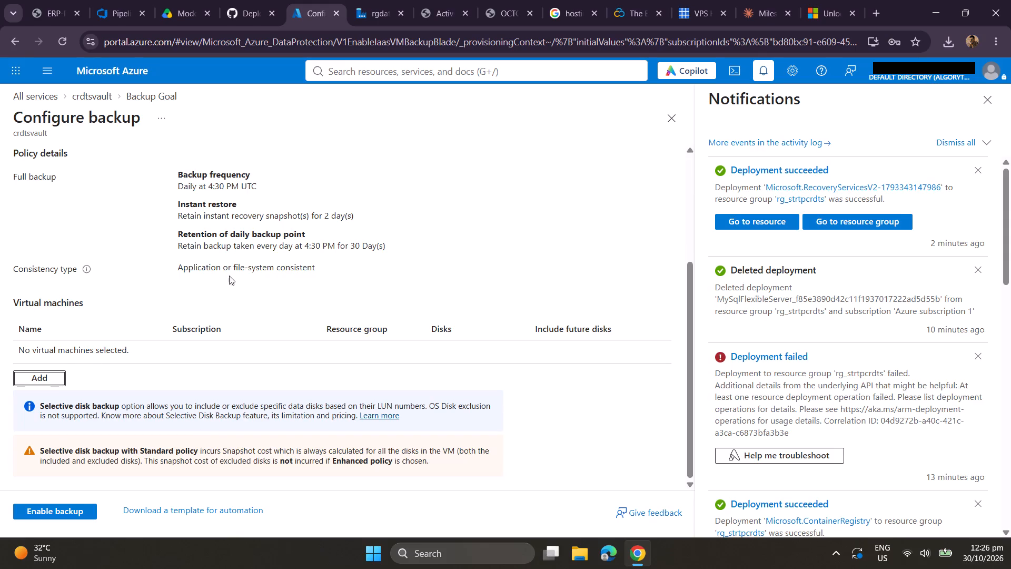
scroll(105, 243, up, 3)
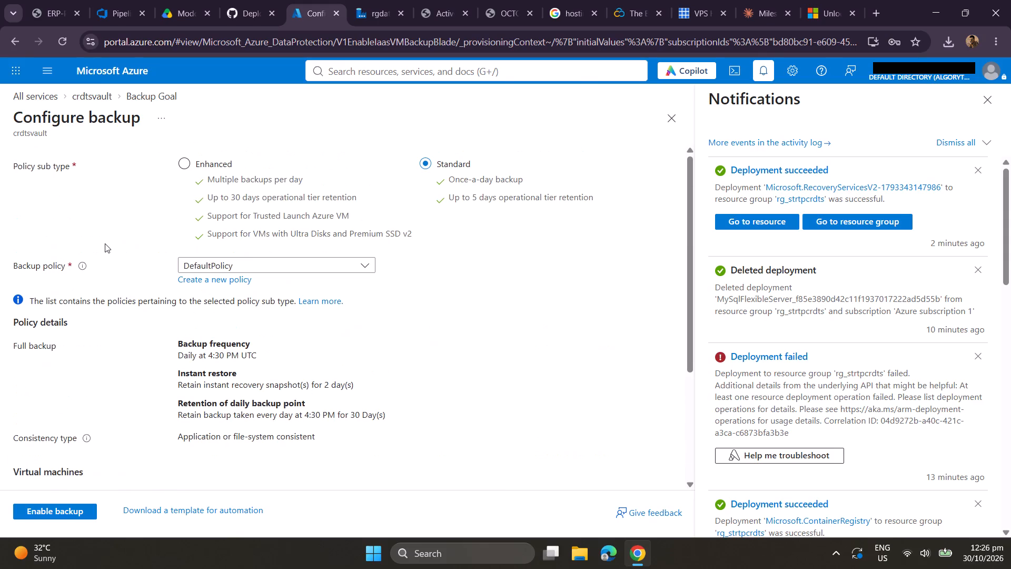
scroll(105, 243, up, 1)
click(187, 159)
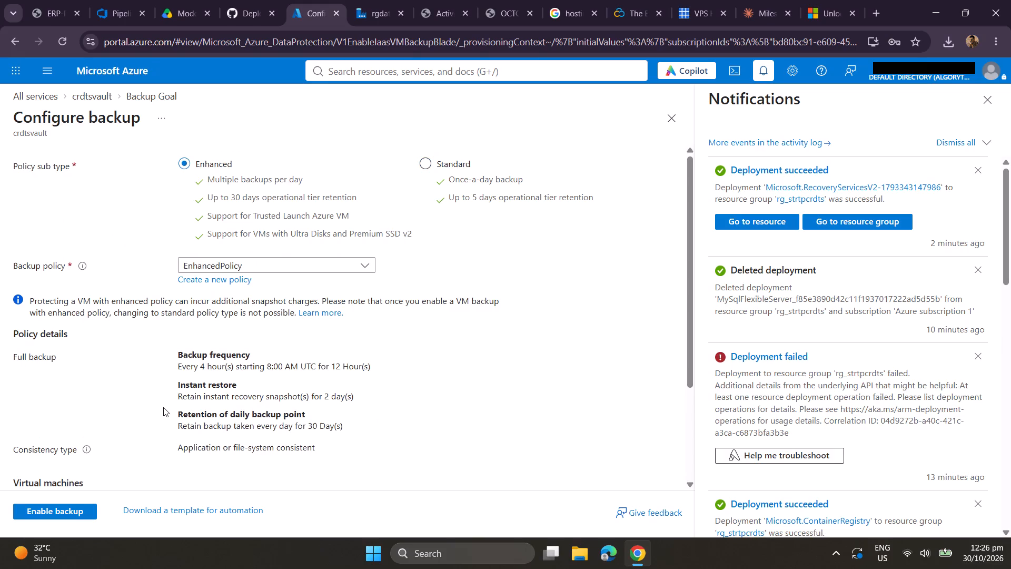
scroll(163, 407, down, 3)
click(46, 425)
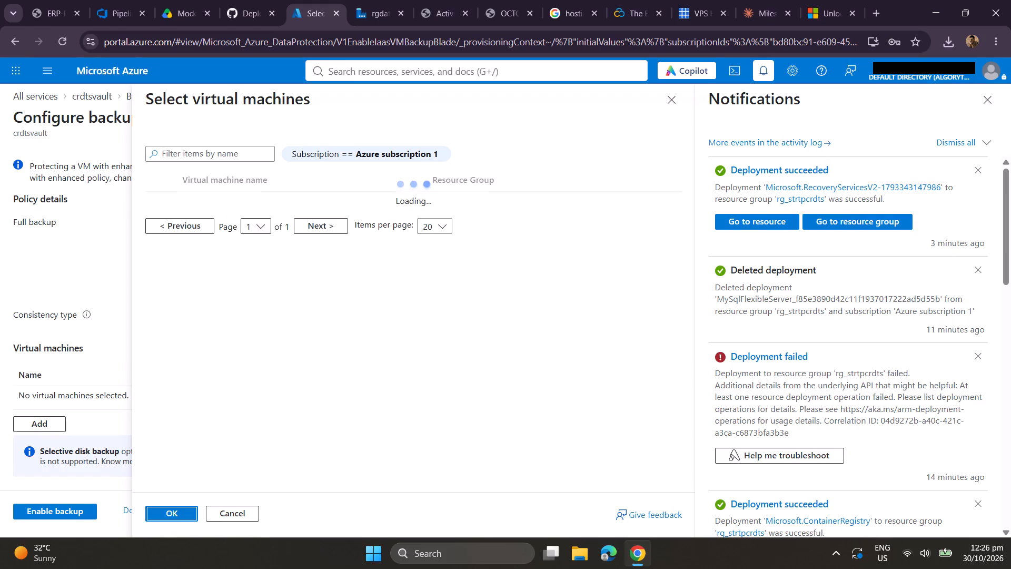
click(677, 93)
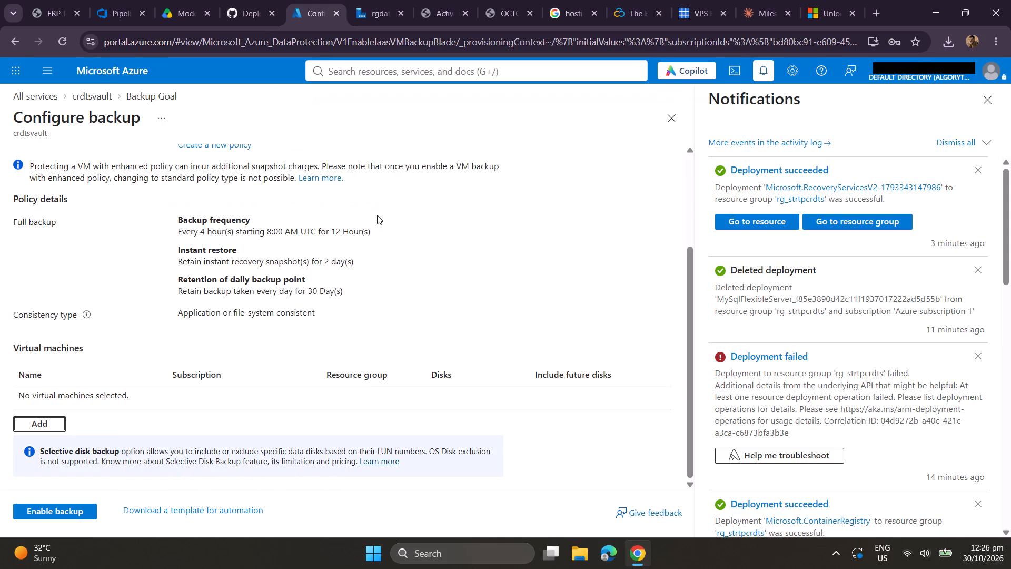
Examine the backup configuration again, comparing the policy sub types, EnhancedPolicy details and the virtual machines section.
scroll(377, 215, up, 1)
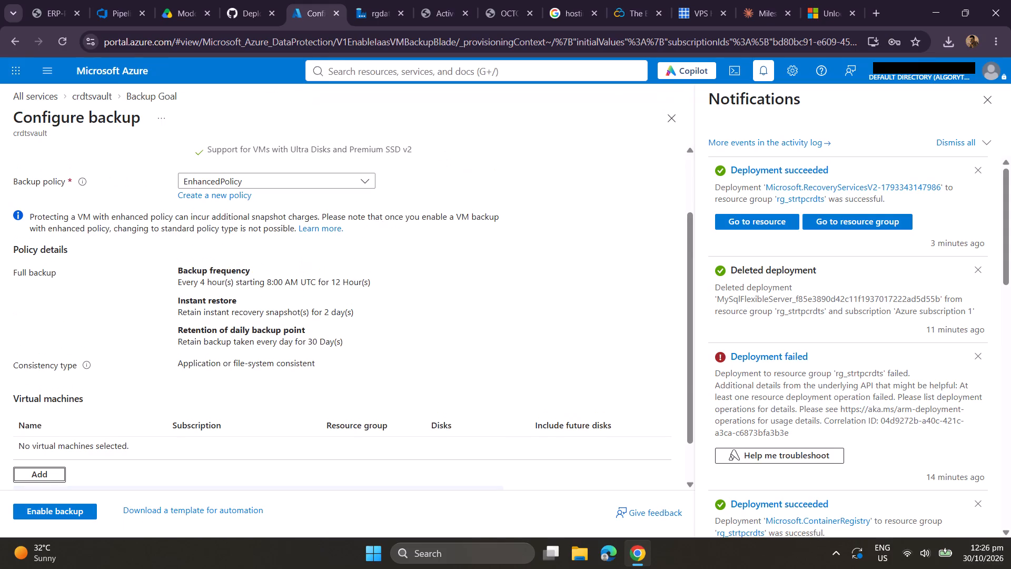
scroll(267, 285, down, 1)
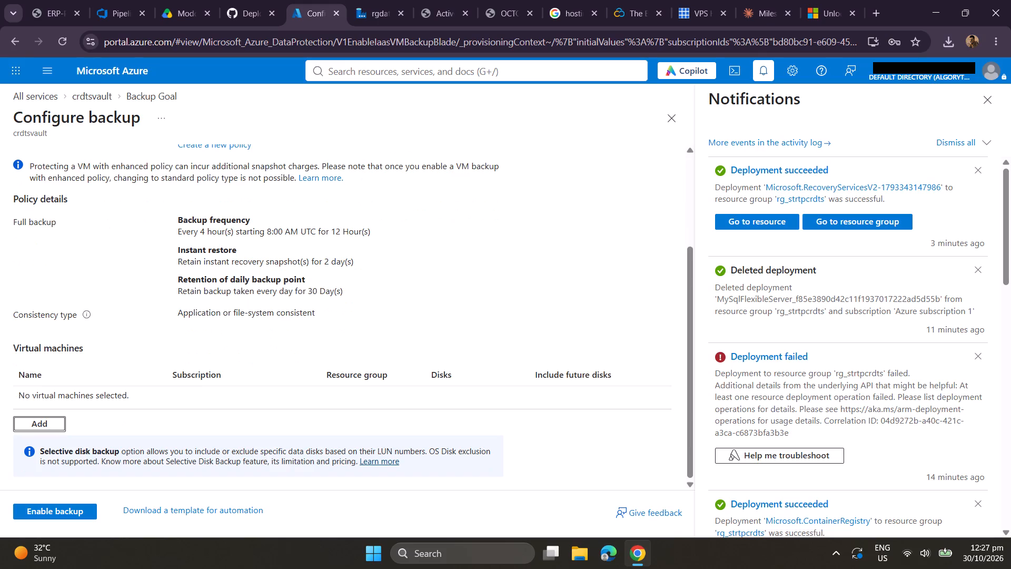
scroll(209, 372, up, 1)
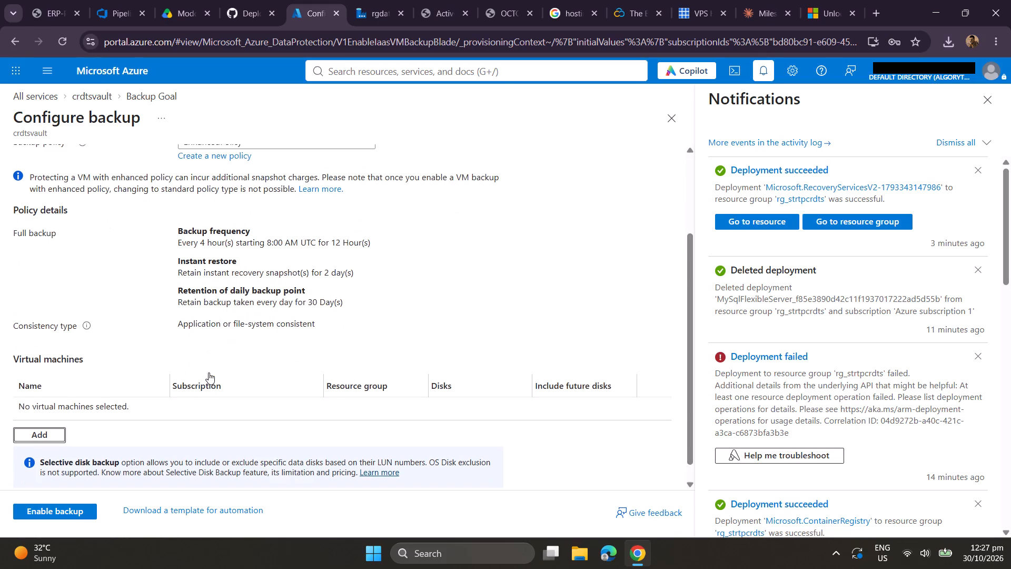
scroll(209, 372, up, 2)
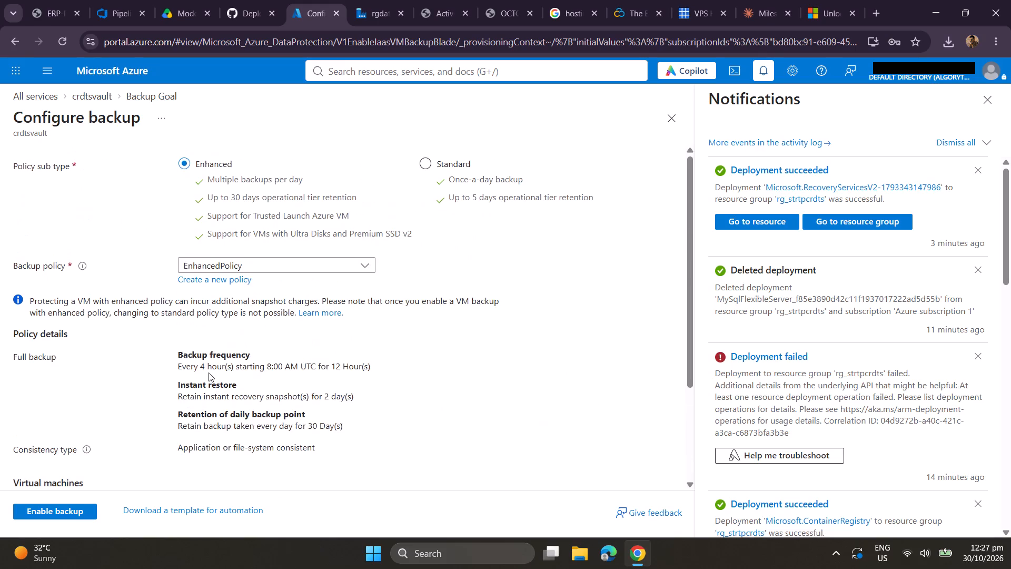
scroll(209, 372, up, 1)
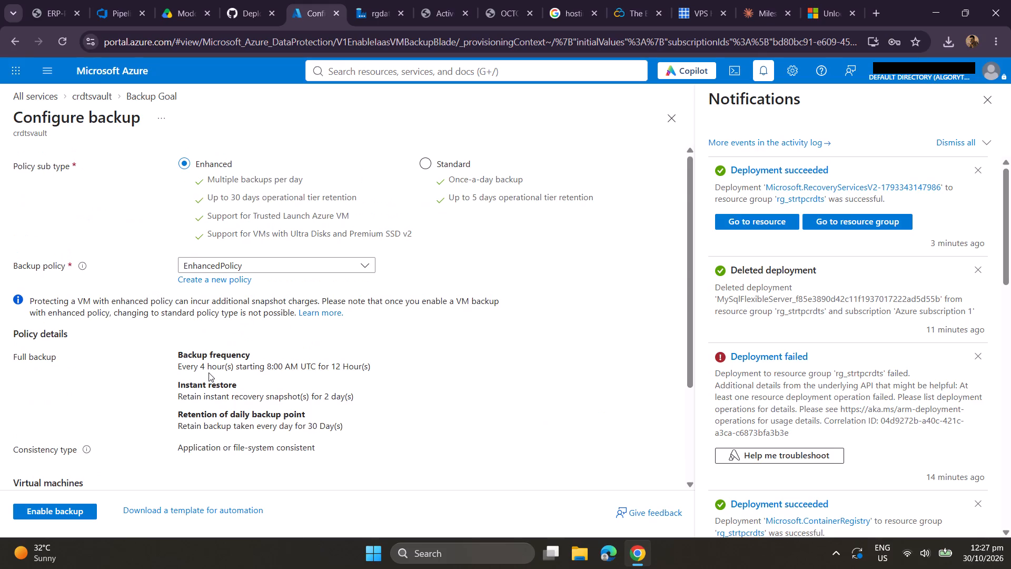
scroll(209, 372, down, 2)
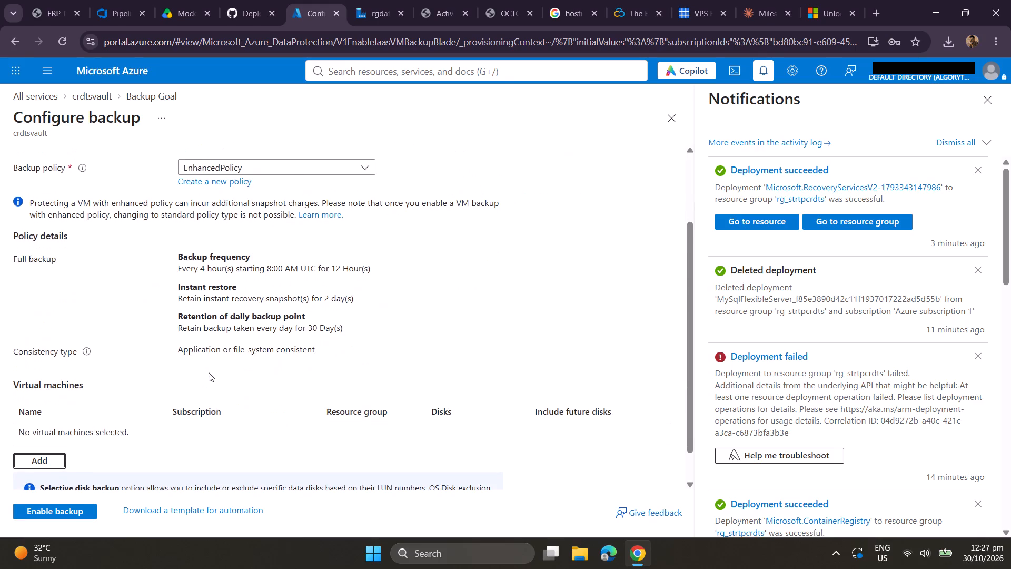
scroll(209, 372, down, 1)
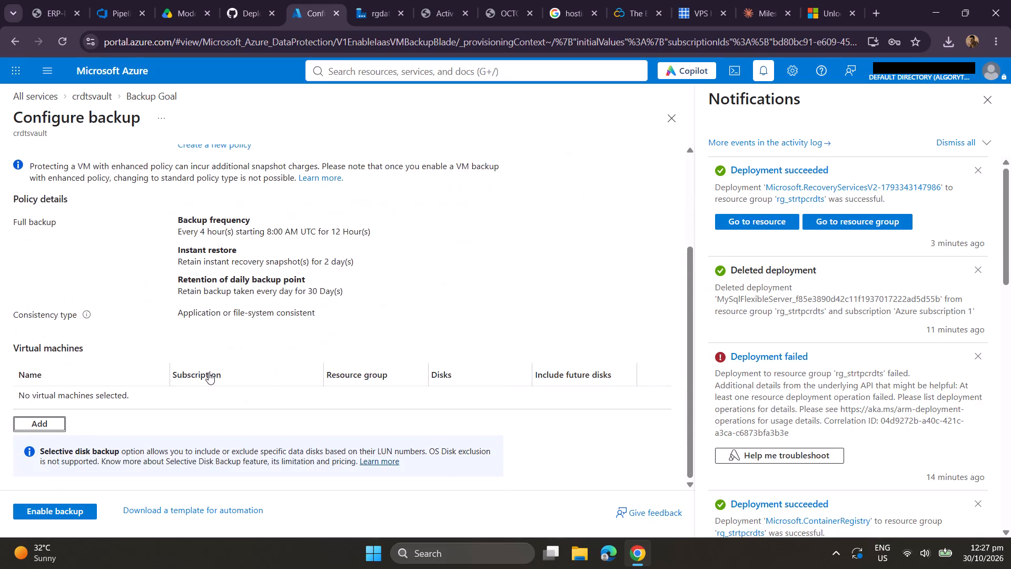
scroll(209, 372, up, 3)
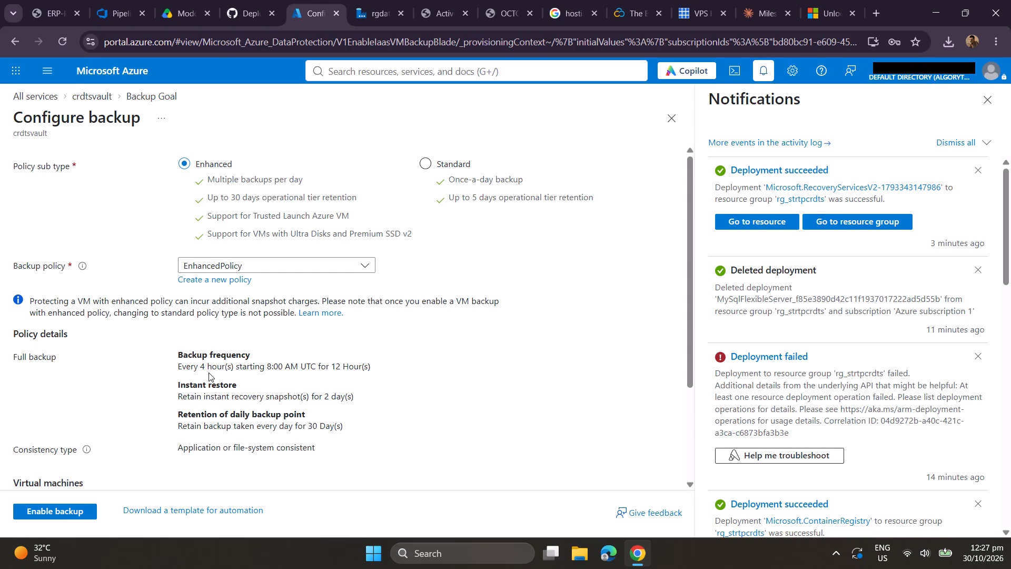
scroll(209, 372, down, 3)
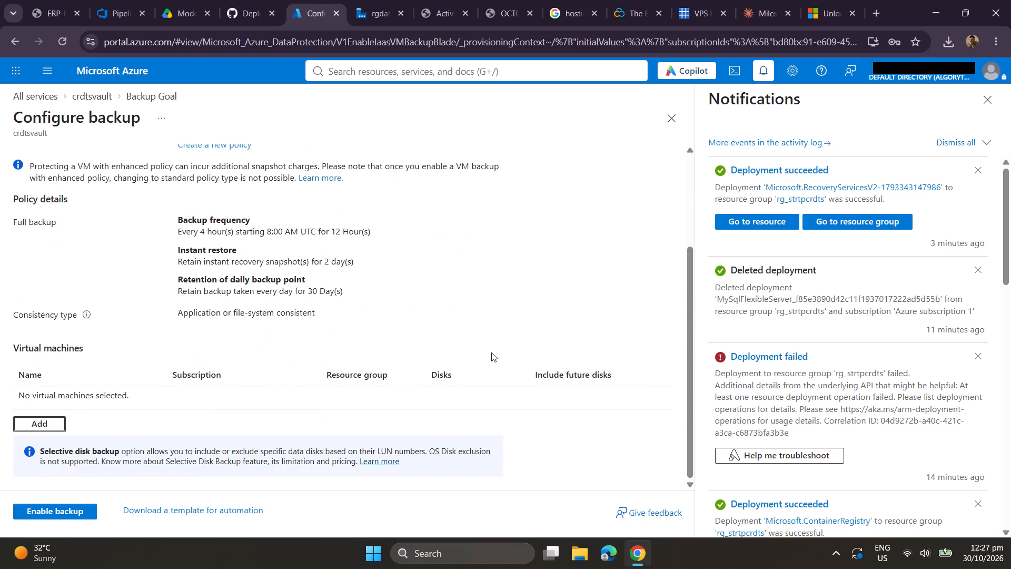
Change the policy sub type from Enhanced to Standard with DefaultPolicy, and review its backup frequency, instant restore and retention details.
scroll(187, 411, down, 1)
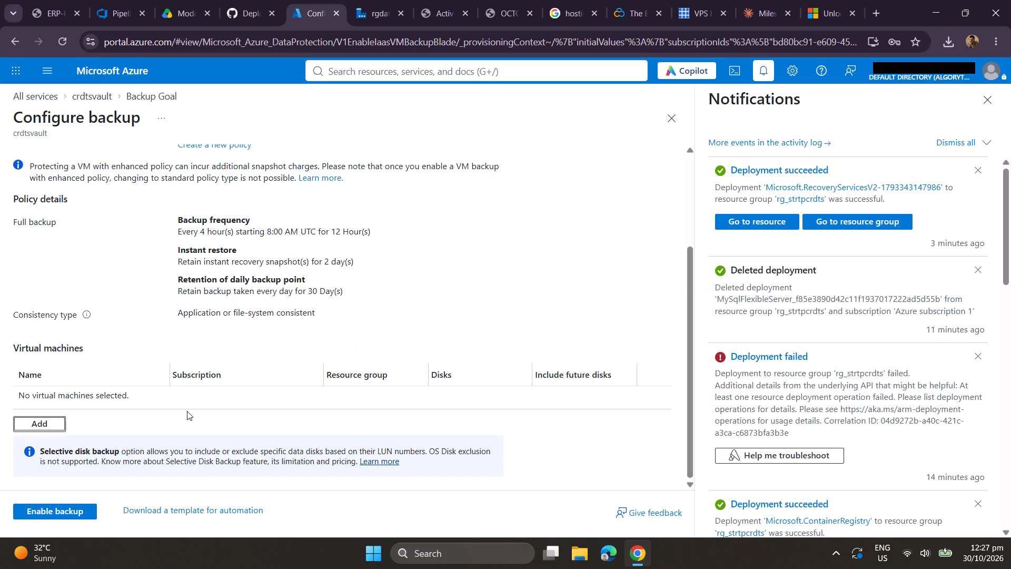
scroll(187, 411, down, 2)
scroll(133, 364, up, 3)
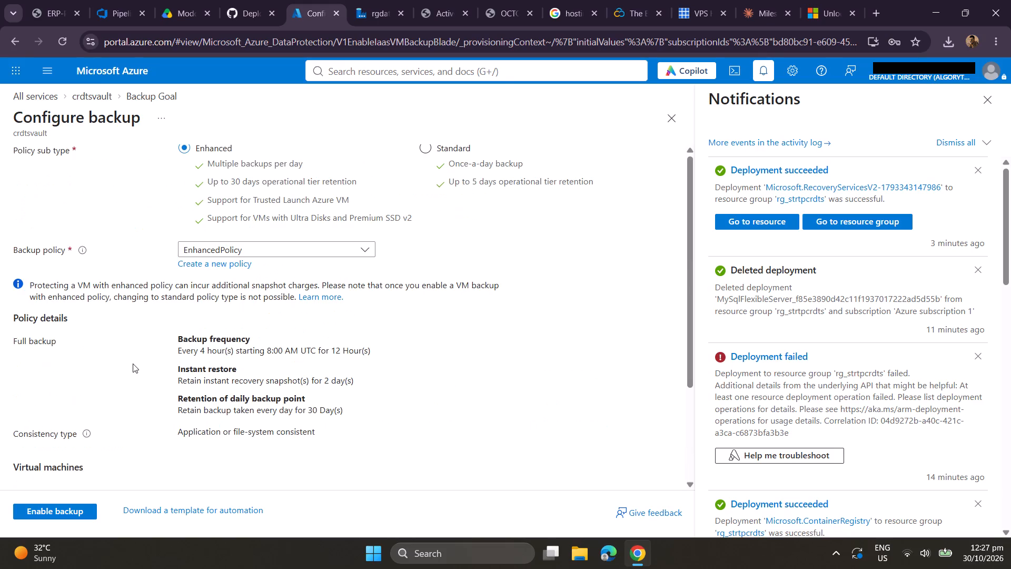
scroll(133, 364, down, 2)
scroll(133, 364, up, 3)
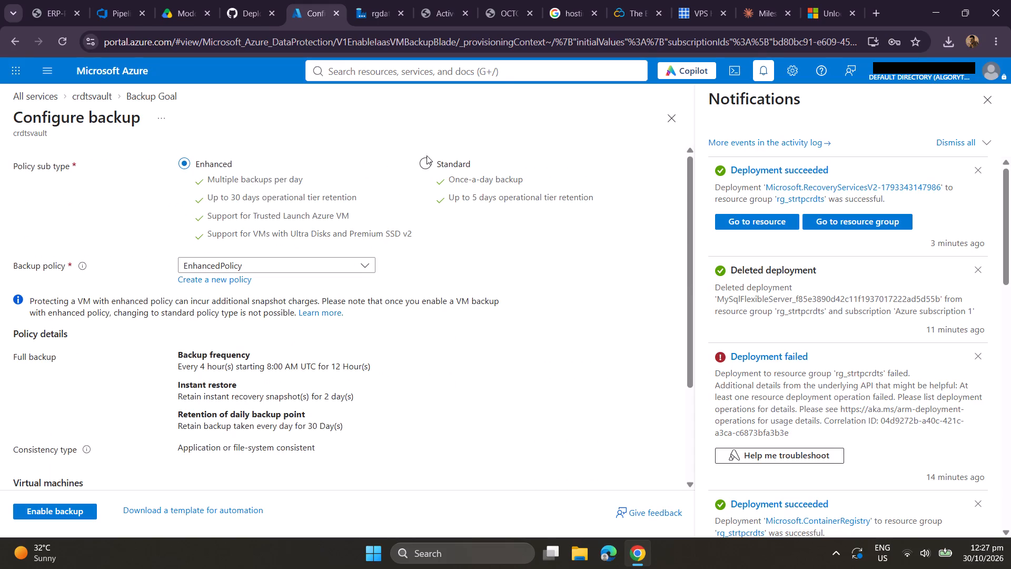
click(421, 163)
scroll(107, 439, down, 3)
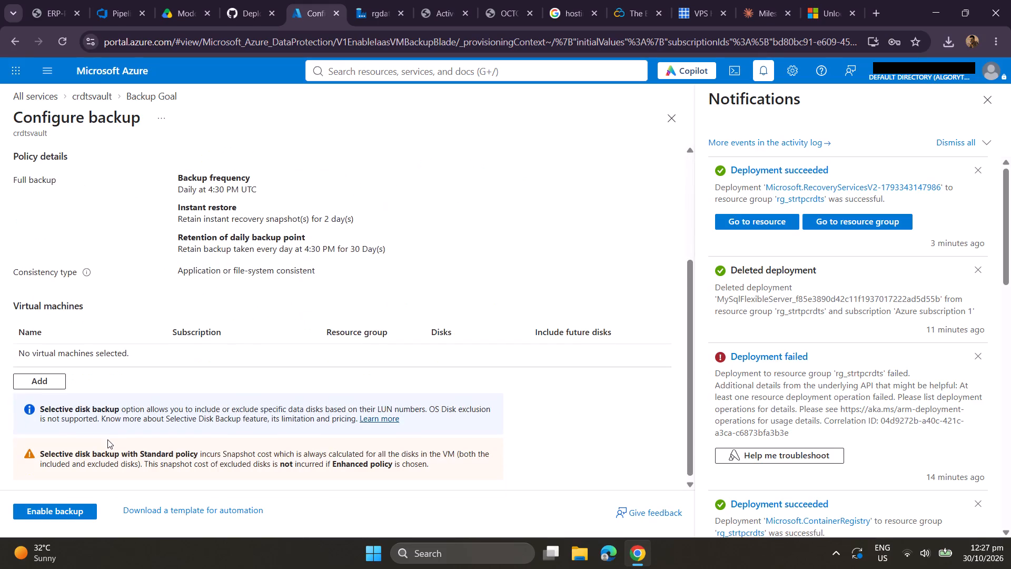
scroll(107, 439, down, 1)
scroll(161, 338, up, 4)
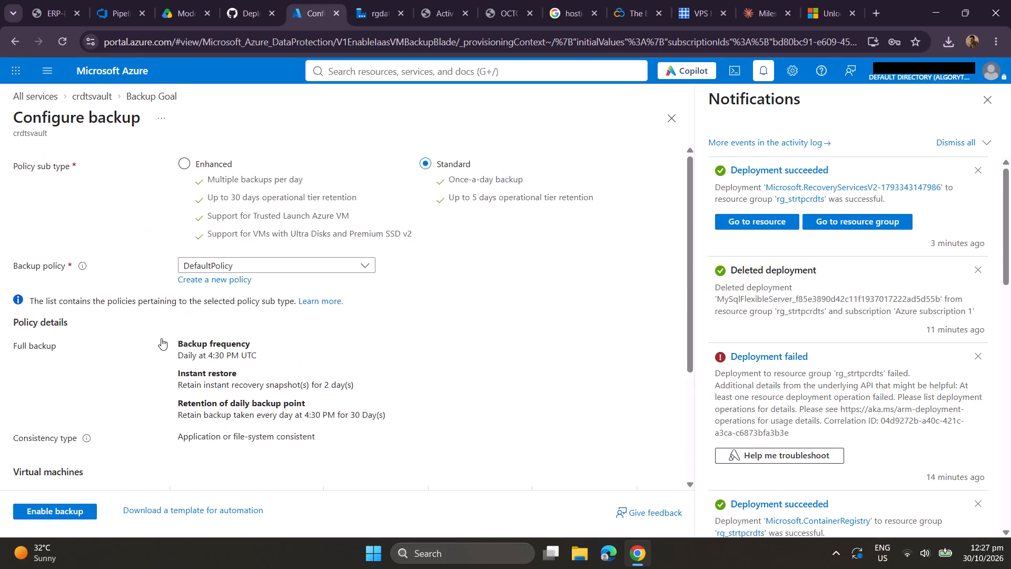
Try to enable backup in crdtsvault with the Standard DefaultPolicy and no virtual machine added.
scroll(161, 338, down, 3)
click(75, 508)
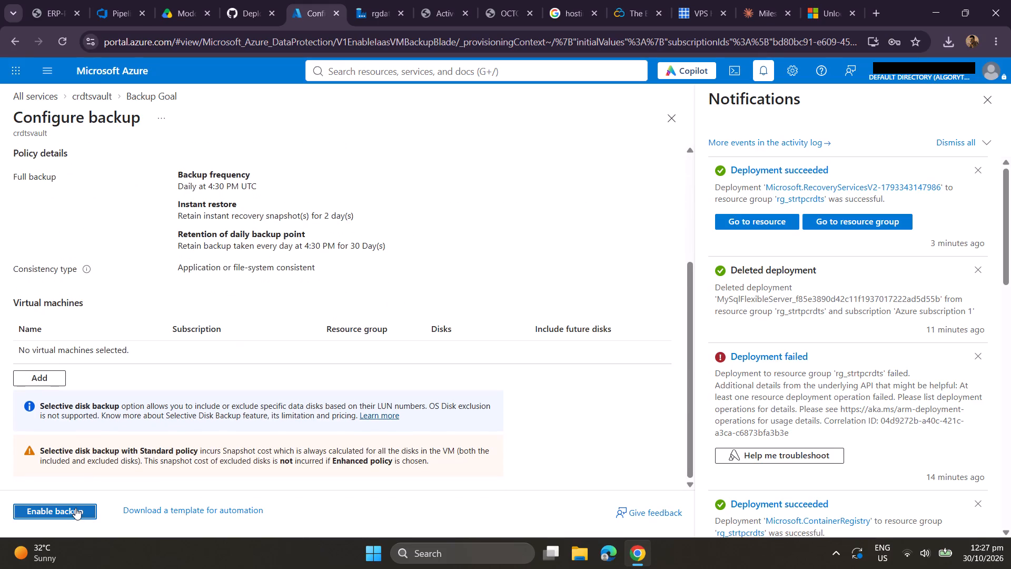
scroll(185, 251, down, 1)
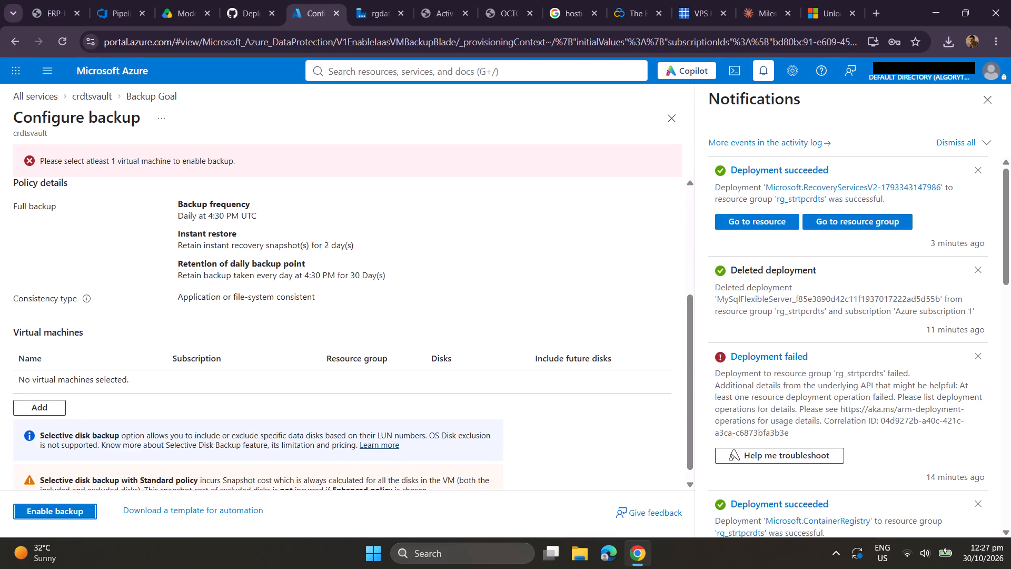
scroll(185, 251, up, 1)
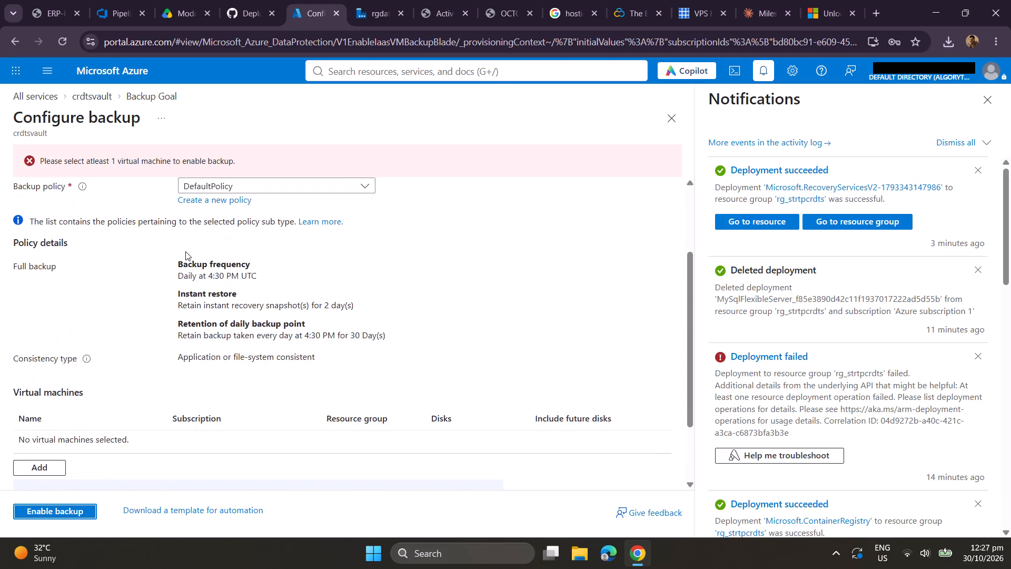
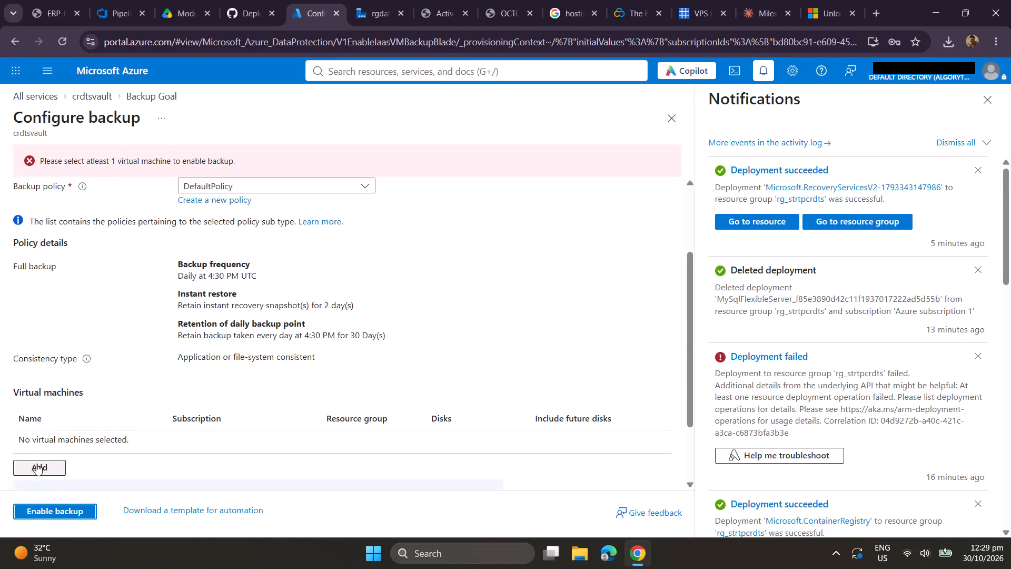
click(36, 464)
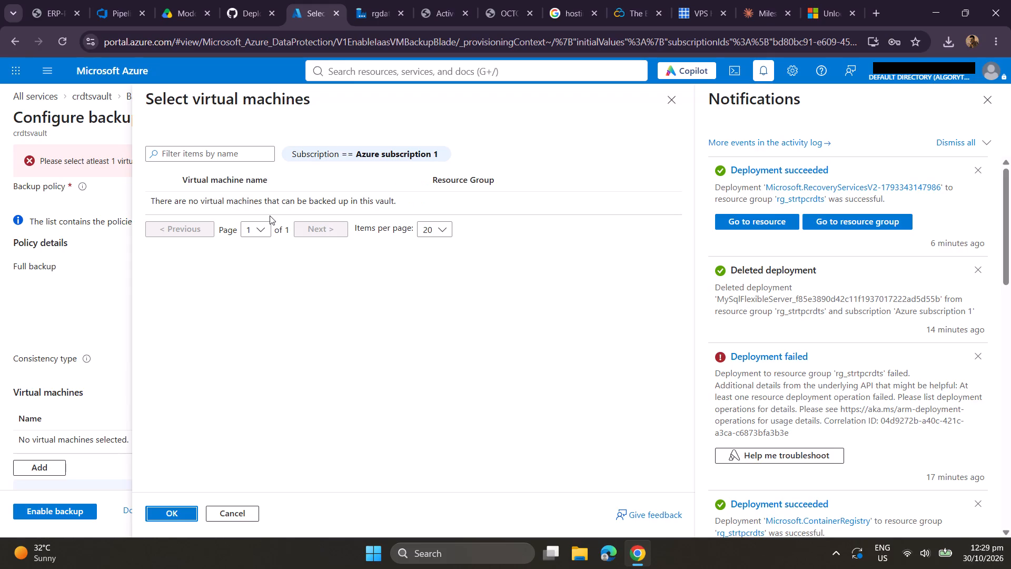
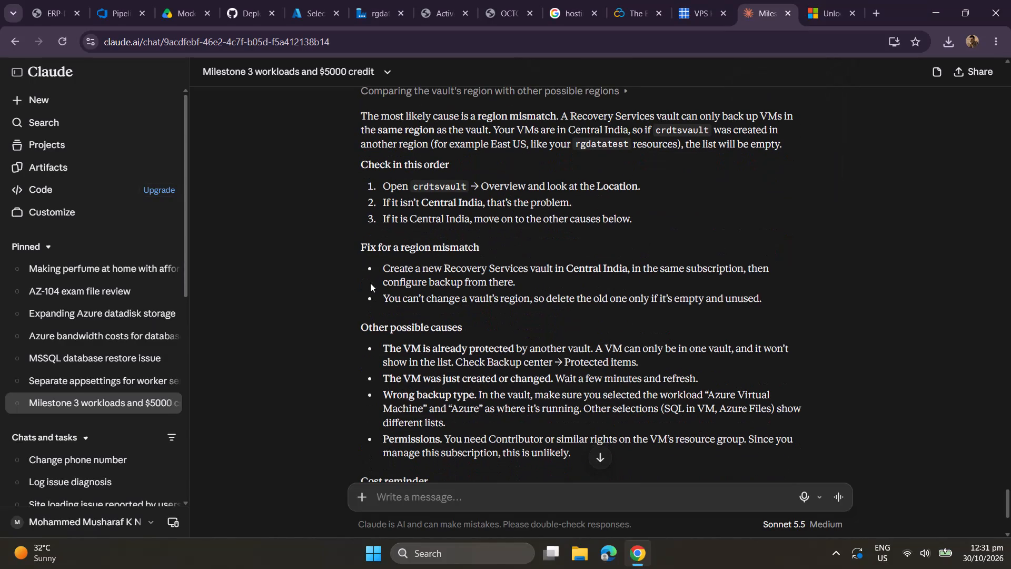
Switch to the Azure portal, leave the virtual machine selection, and check the location of crdtsvault in its overview essentials.
click(304, 18)
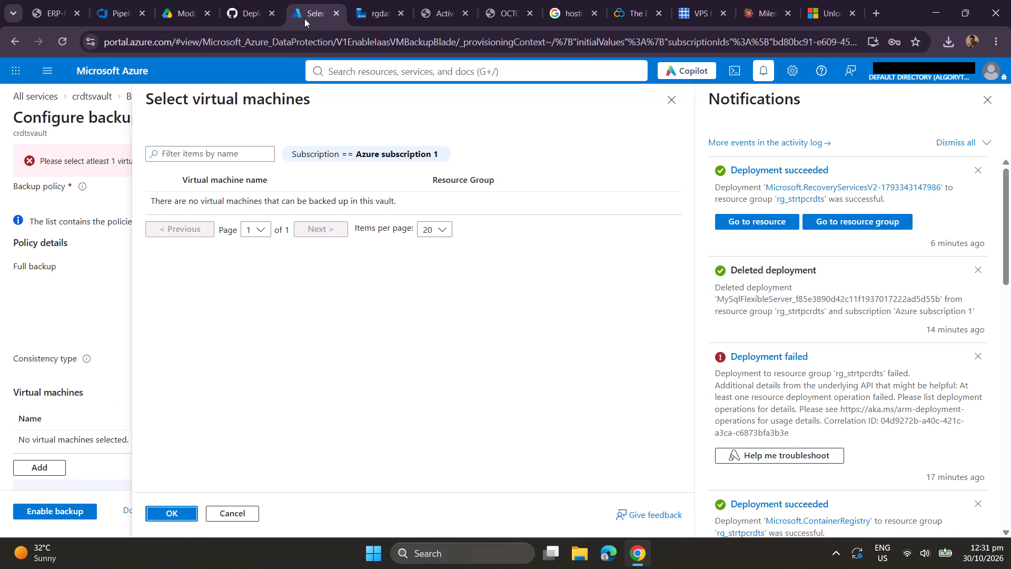
click(114, 277)
click(668, 103)
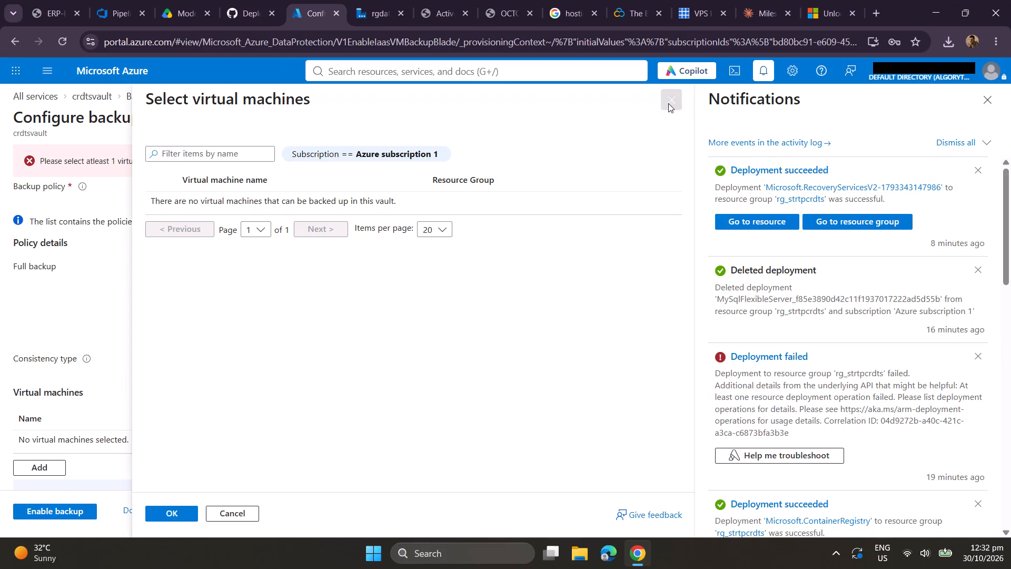
click(86, 96)
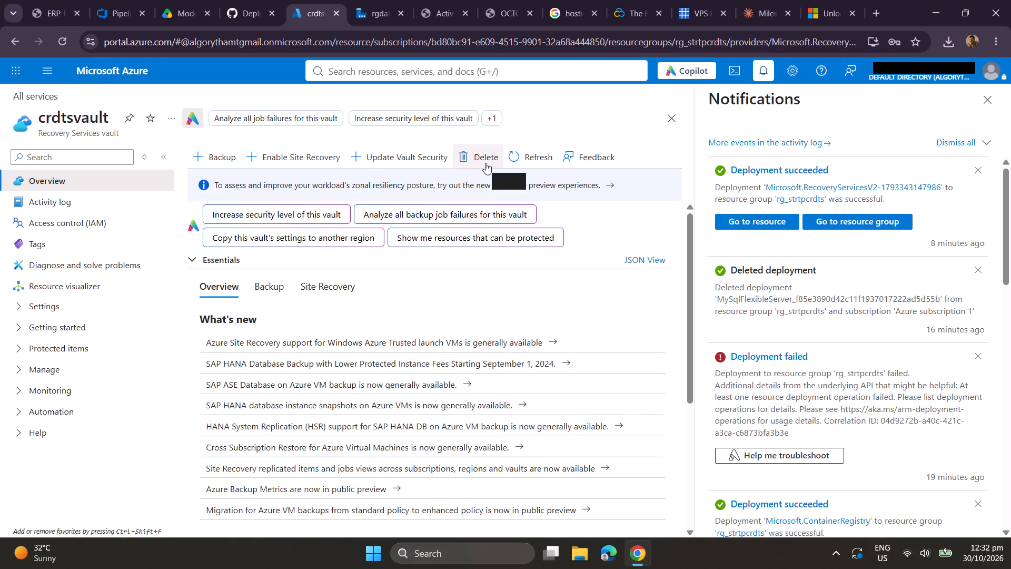
click(58, 307)
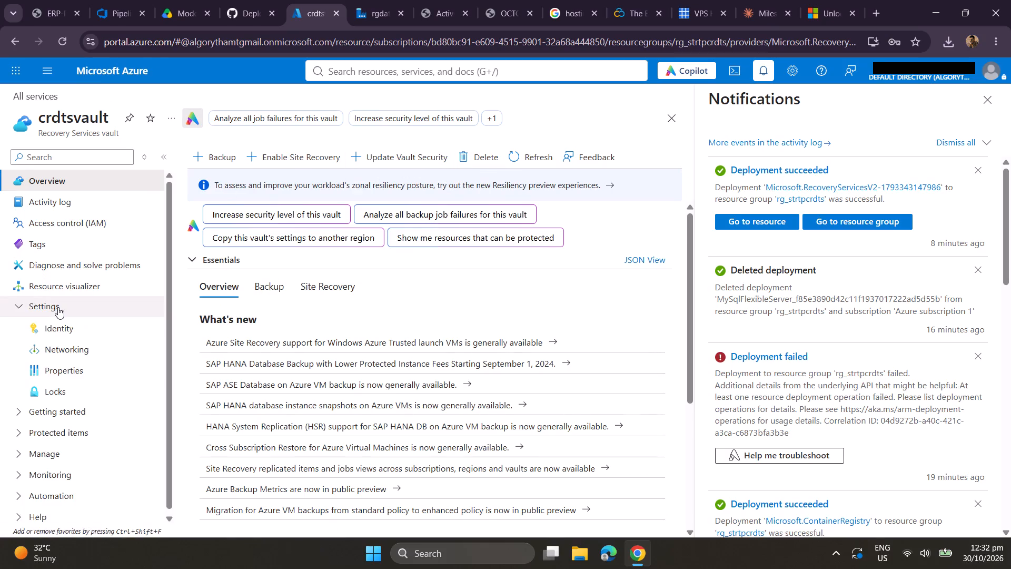
click(58, 307)
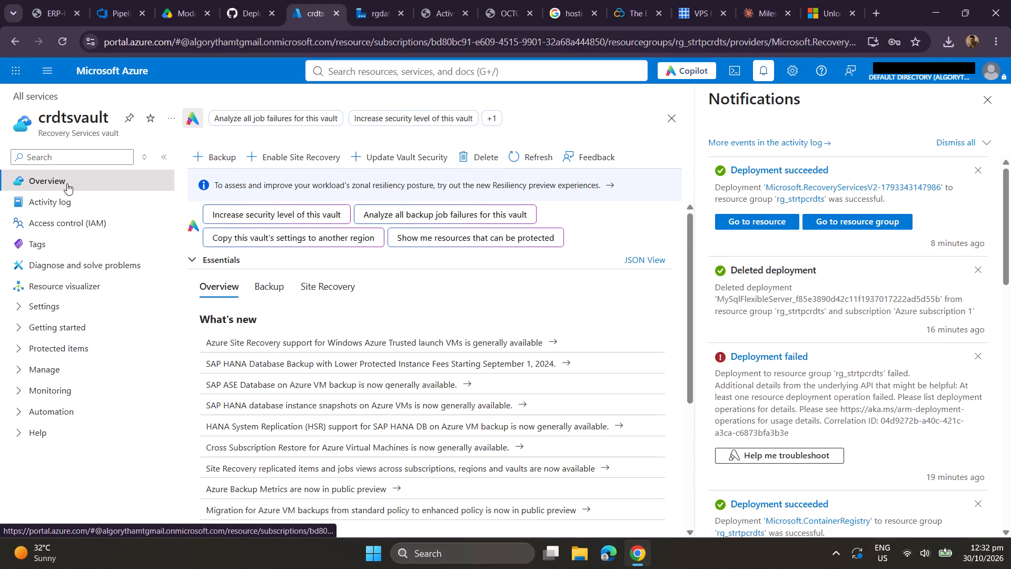
scroll(251, 313, down, 4)
scroll(251, 313, up, 4)
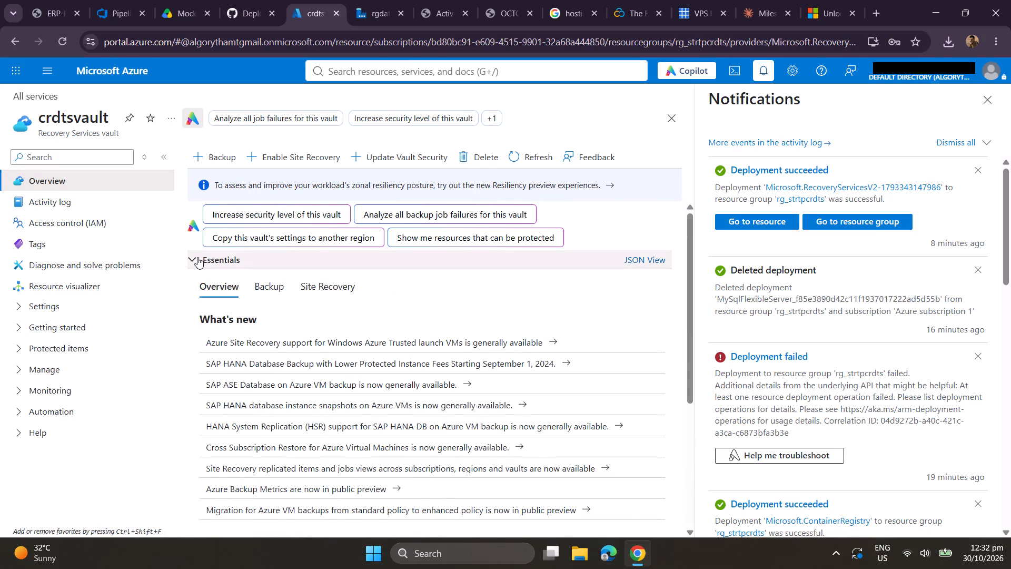
click(197, 257)
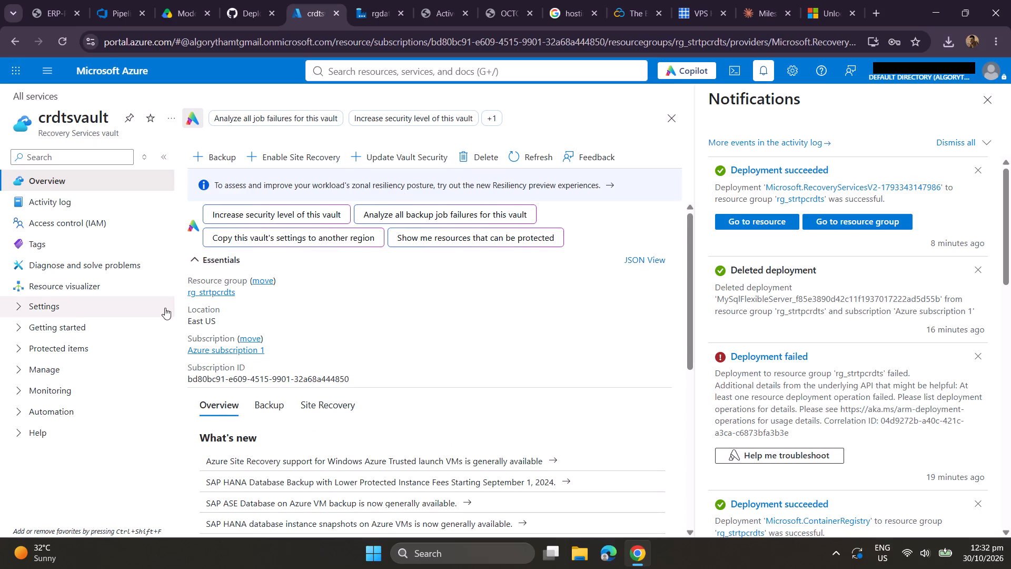
Delete the crdtsvault Recovery Services vault manually, confirming that the prerequisite steps are done and that it moves to soft-deleted state.
click(480, 162)
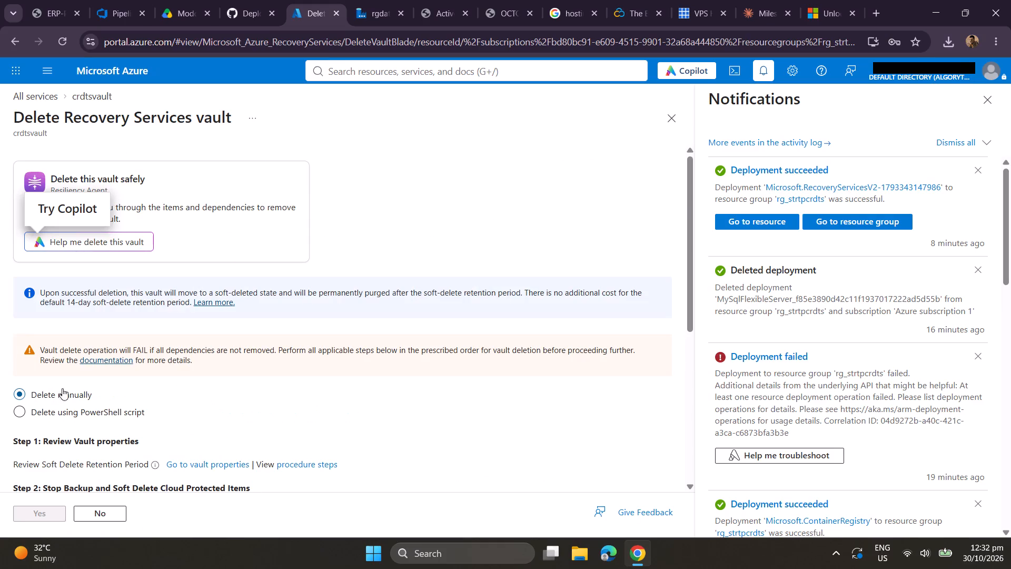
scroll(142, 385, down, 2)
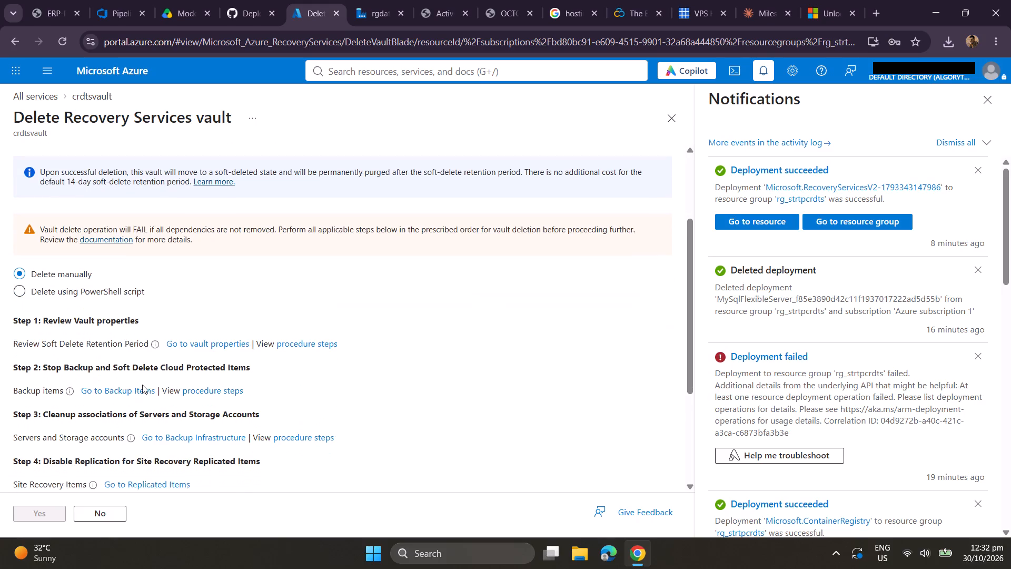
scroll(68, 478, down, 2)
scroll(103, 355, down, 1)
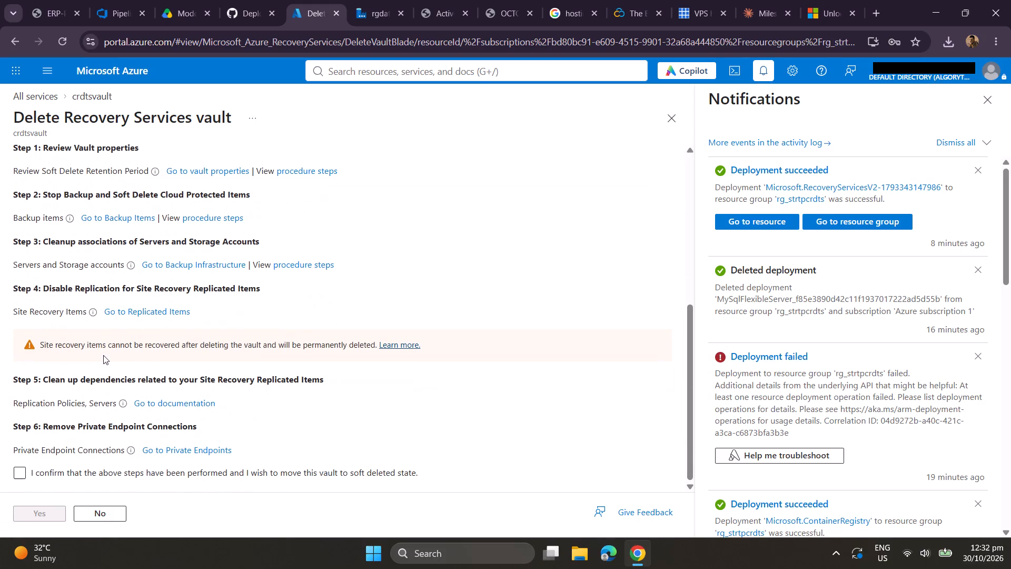
scroll(103, 355, down, 1)
click(18, 474)
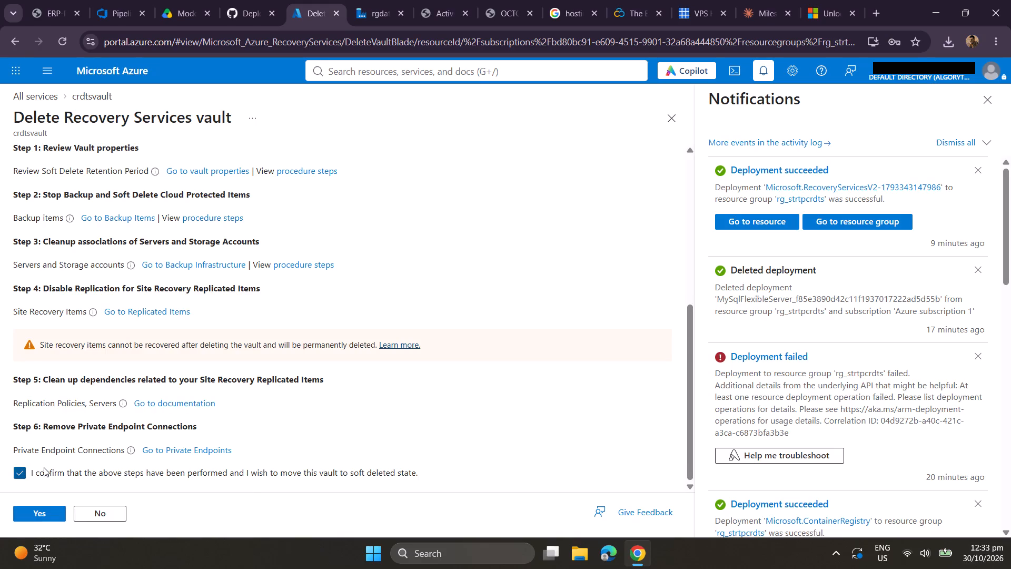
scroll(44, 467, up, 3)
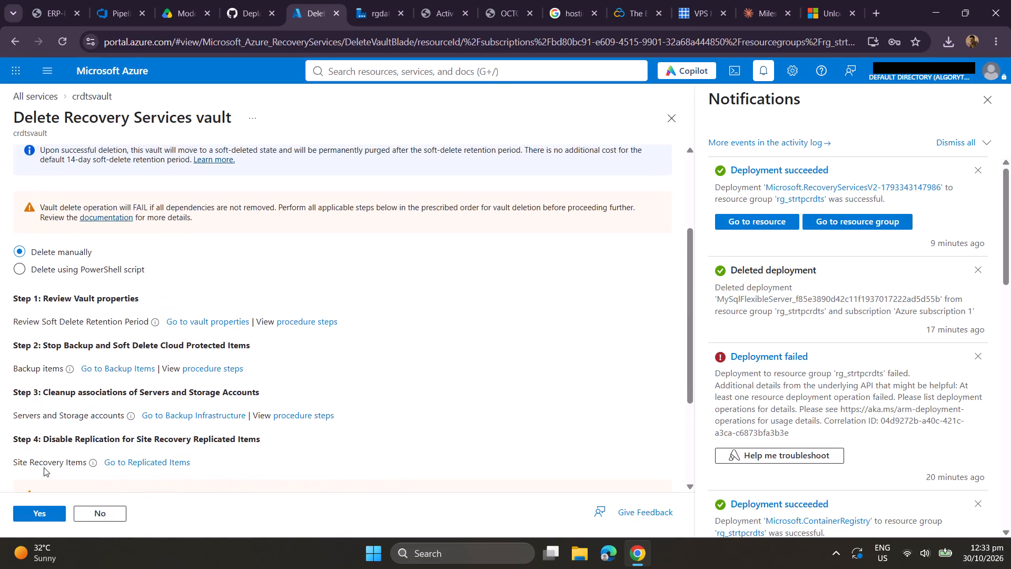
scroll(44, 467, down, 1)
scroll(44, 467, up, 1)
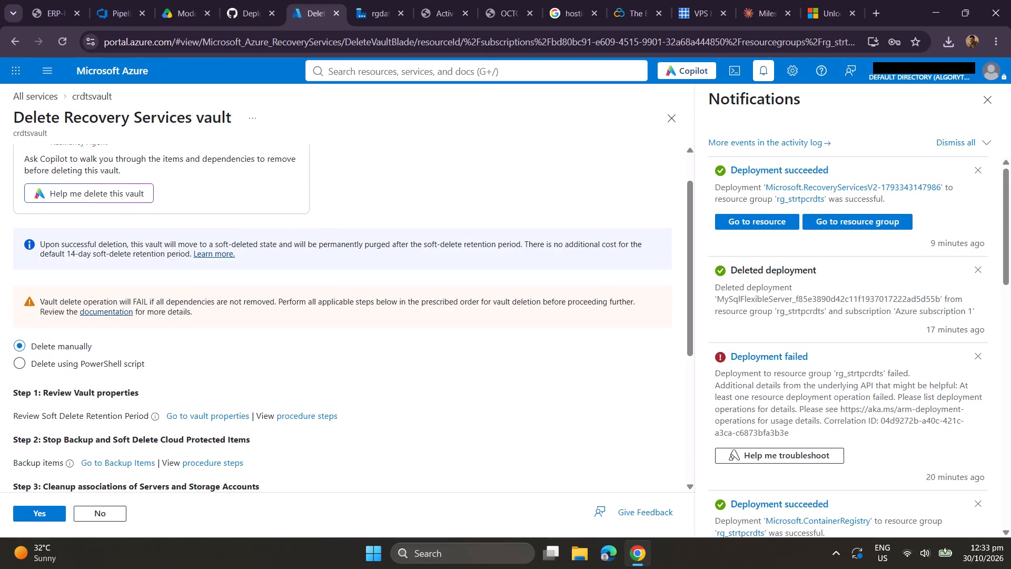
scroll(44, 467, up, 1)
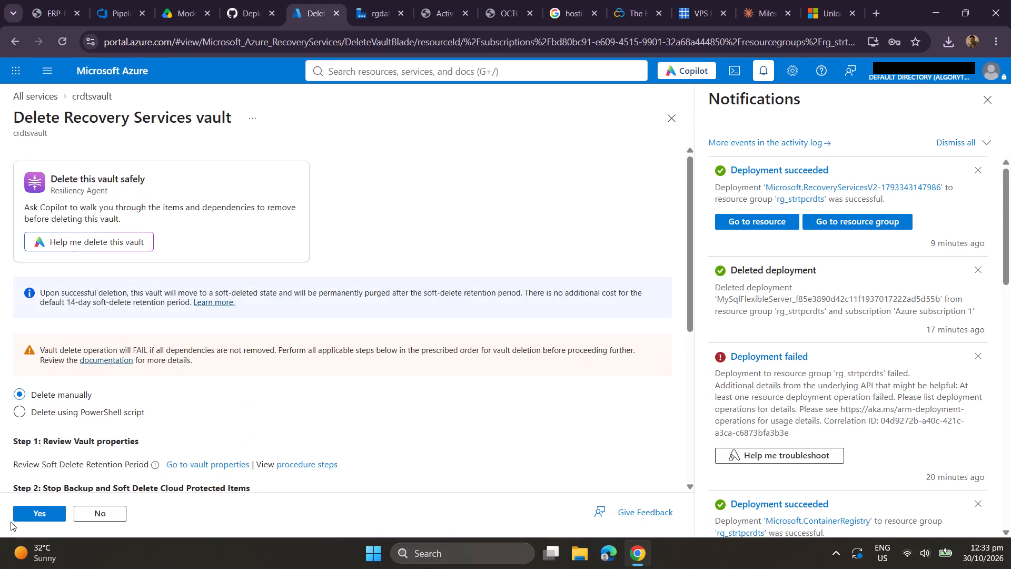
click(45, 516)
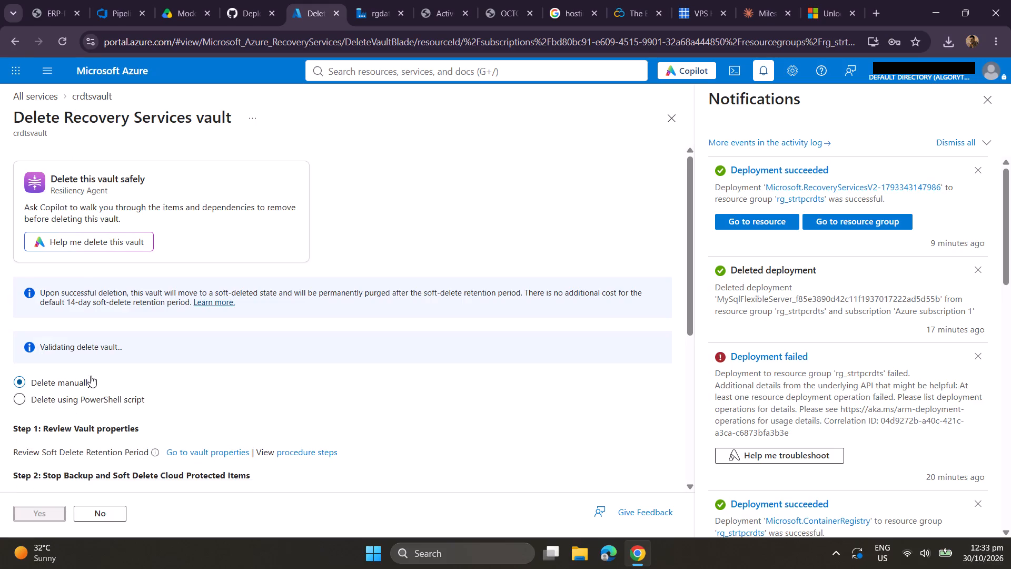
scroll(91, 376, down, 5)
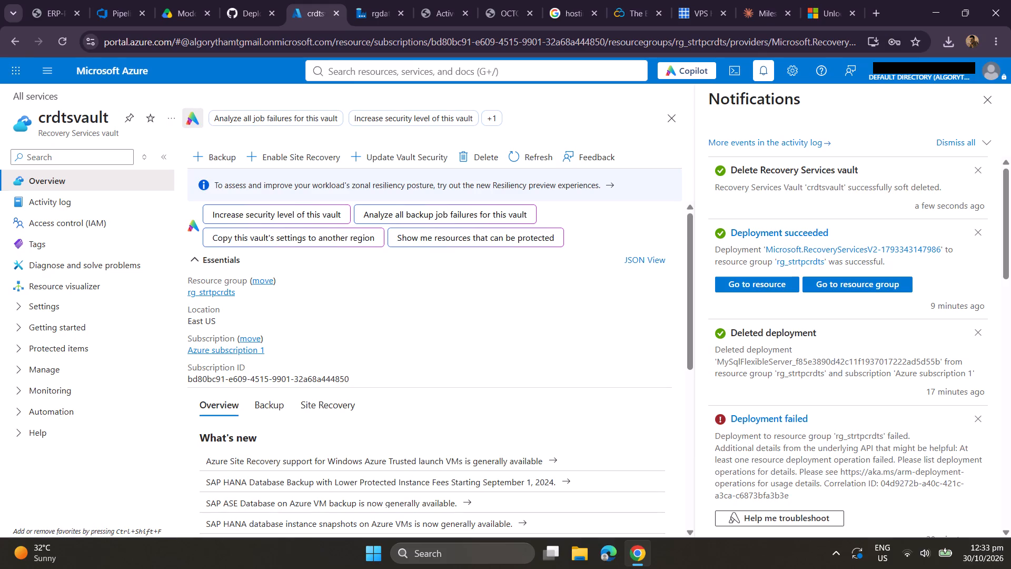
Search the portal for Recovery Services vaults, open the vault list, and refresh it.
click(345, 71)
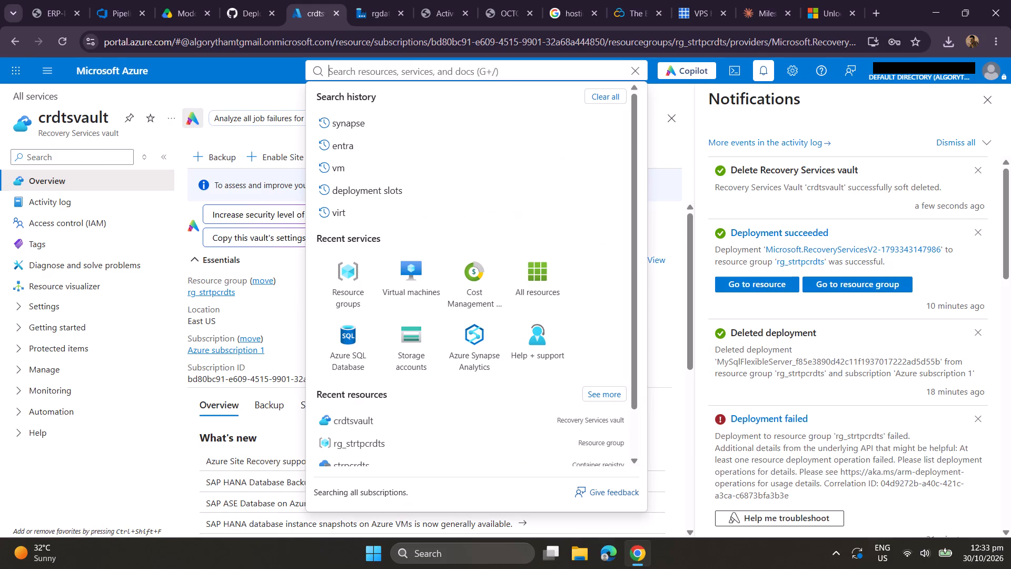
text(recovveer)
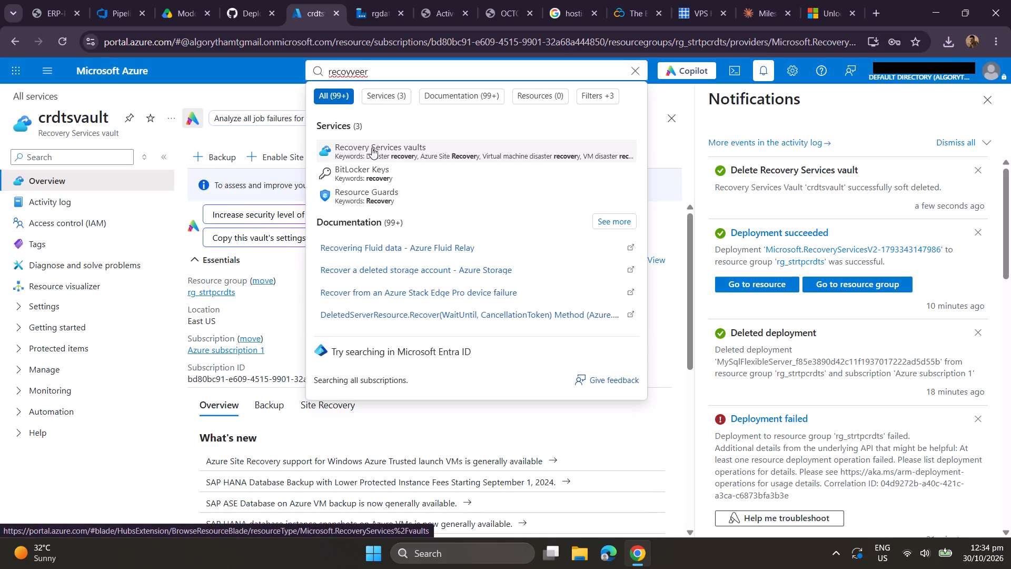
click(408, 151)
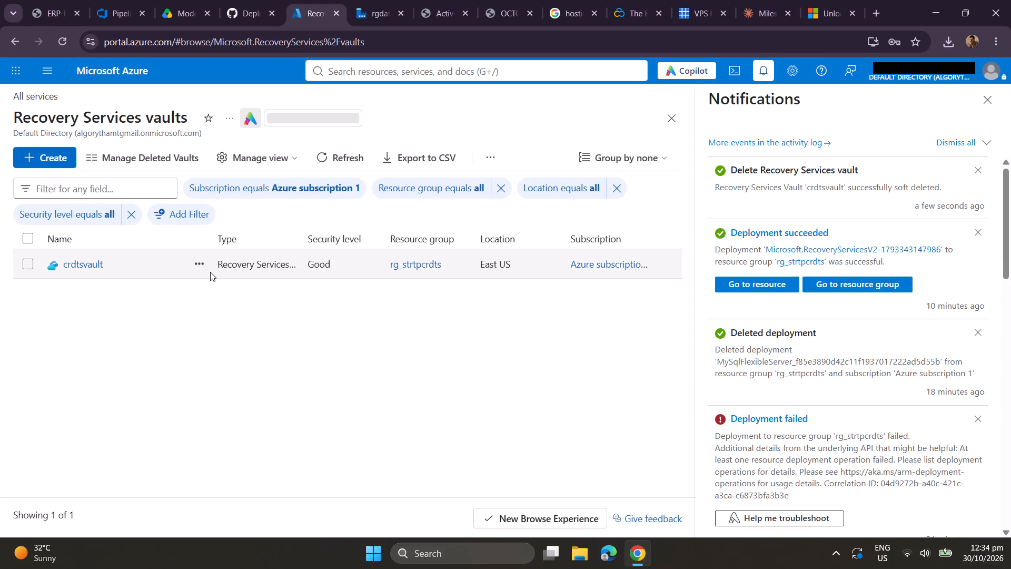
click(353, 159)
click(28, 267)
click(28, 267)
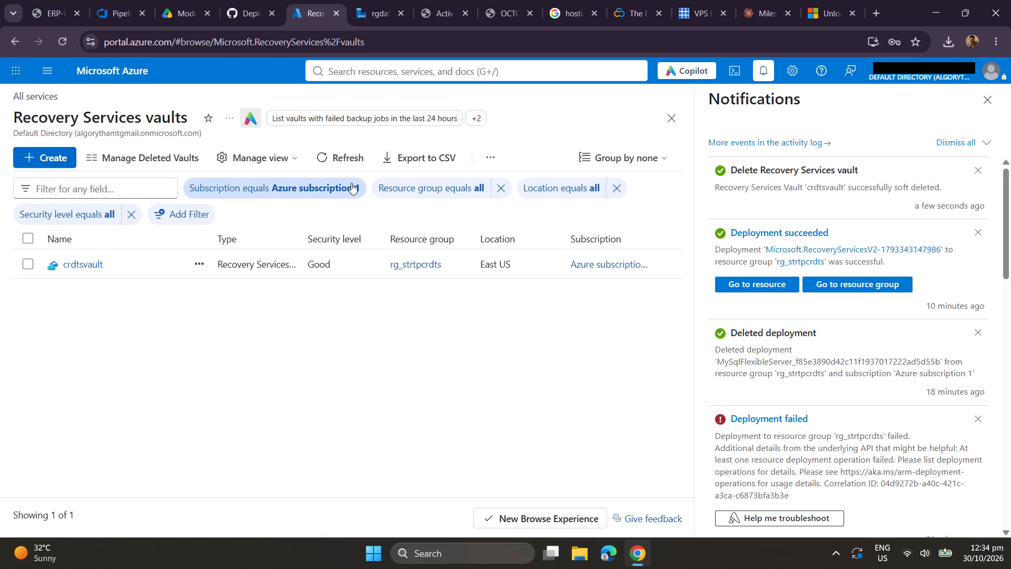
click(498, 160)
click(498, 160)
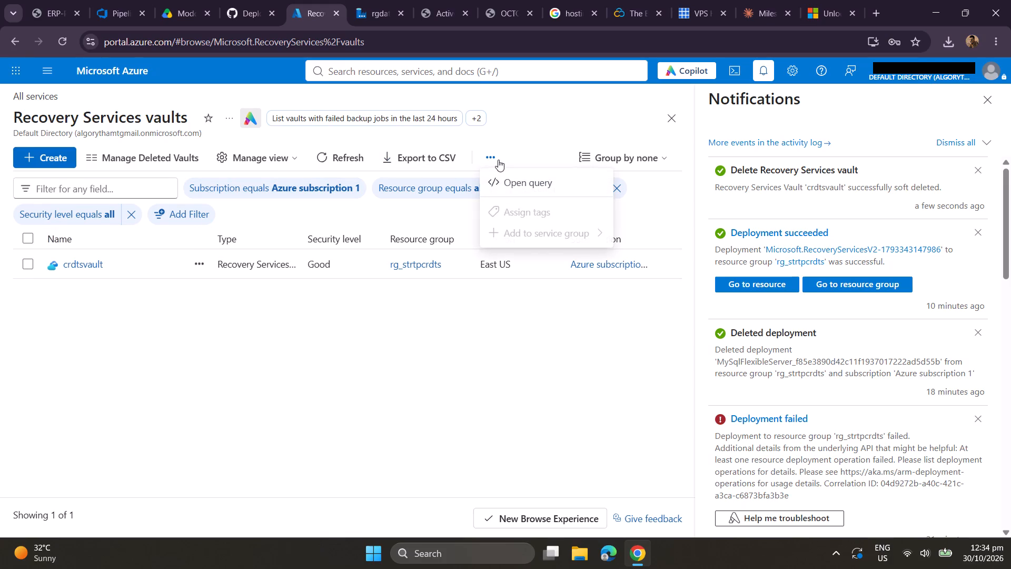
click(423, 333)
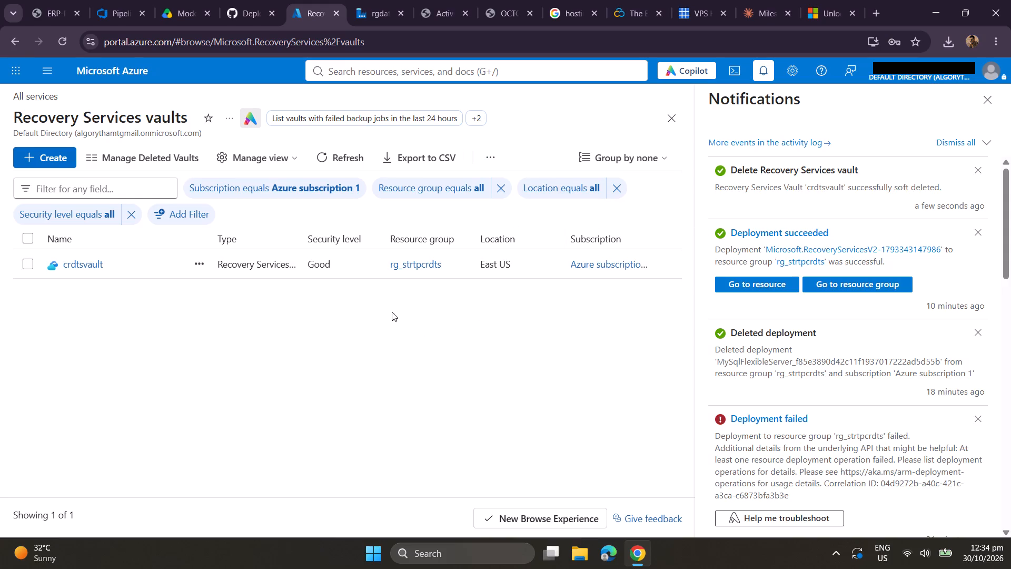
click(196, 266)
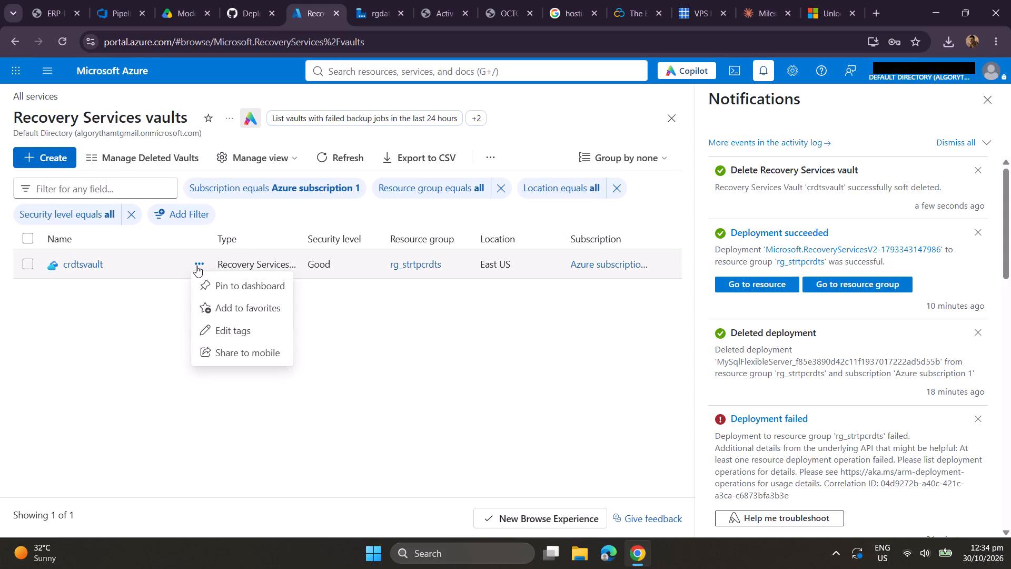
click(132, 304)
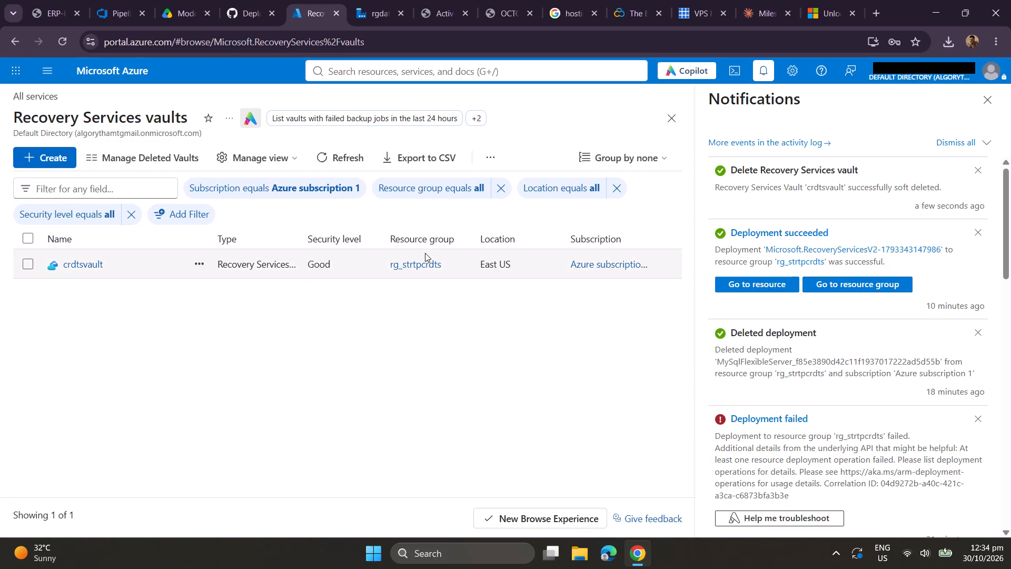
Start a new Recovery Services vault named crdtsvault2 in resource group rg_strtpcrdts, with Central India as the region.
click(50, 161)
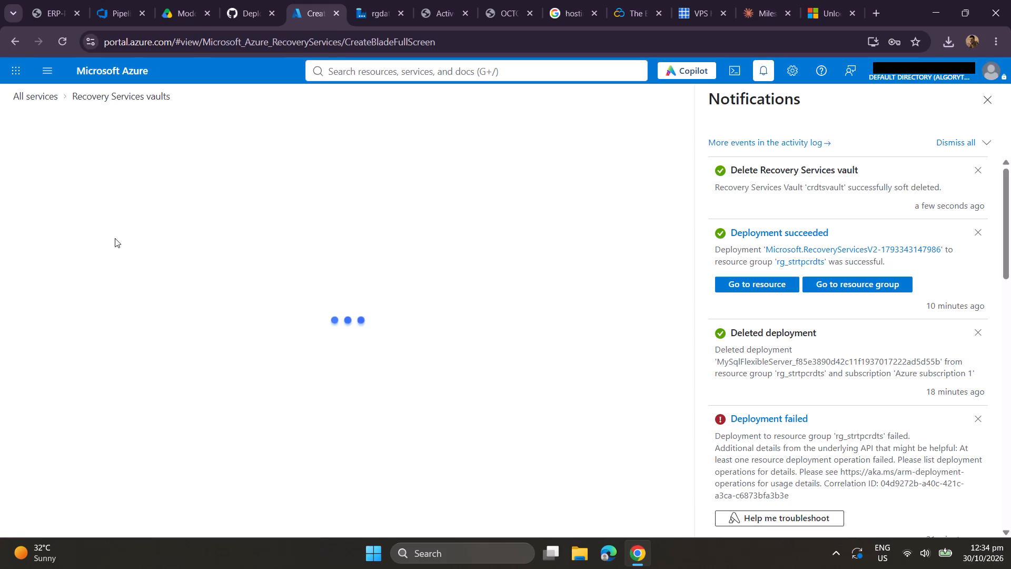
click(276, 314)
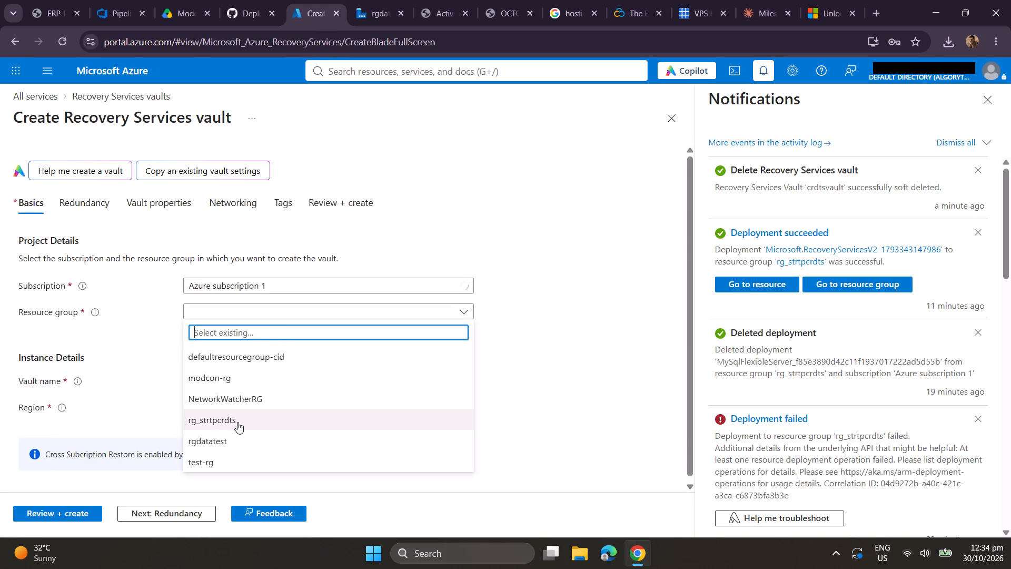
click(237, 422)
click(244, 384)
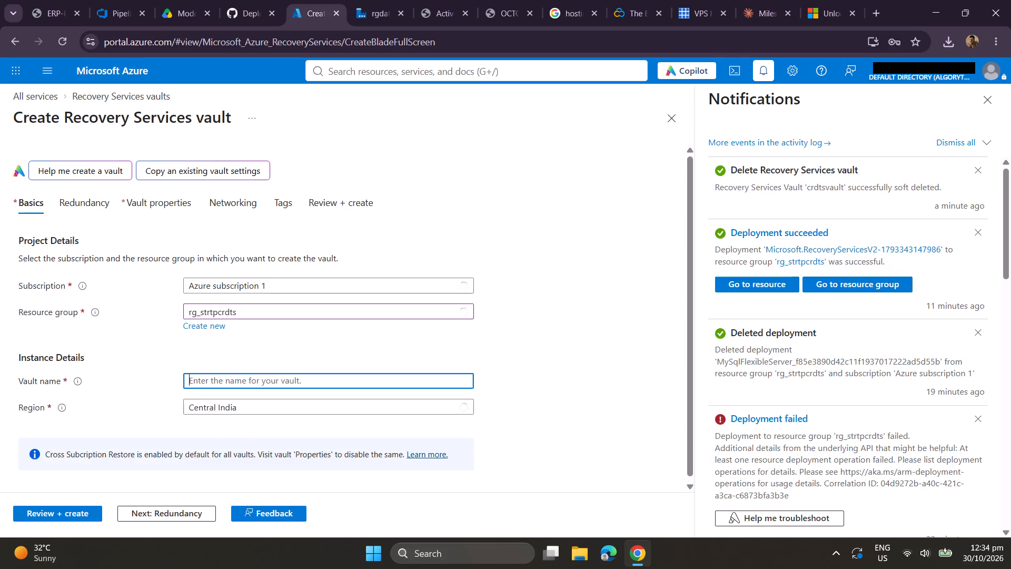
text(crdtsvault2)
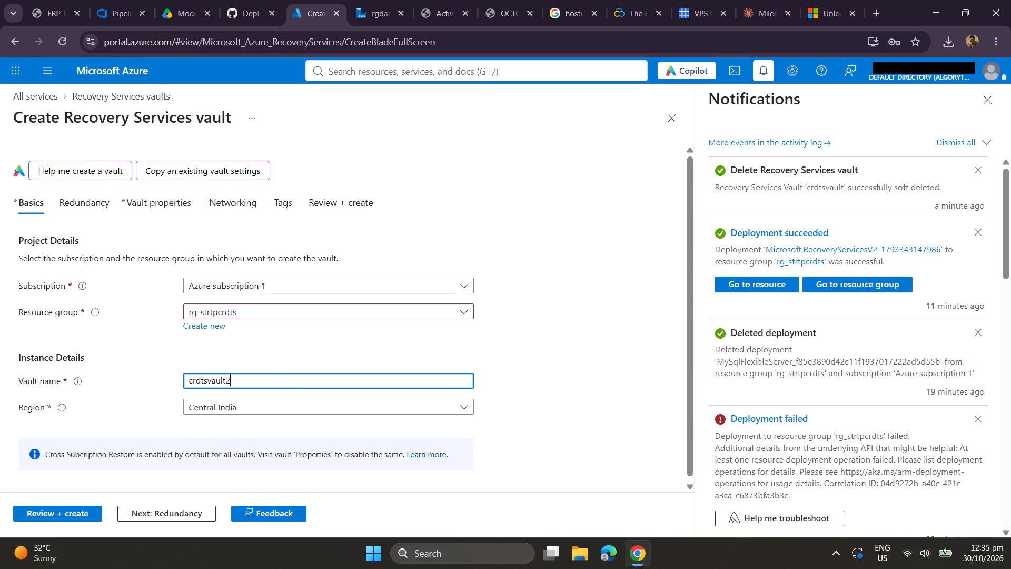
scroll(275, 399, down, 1)
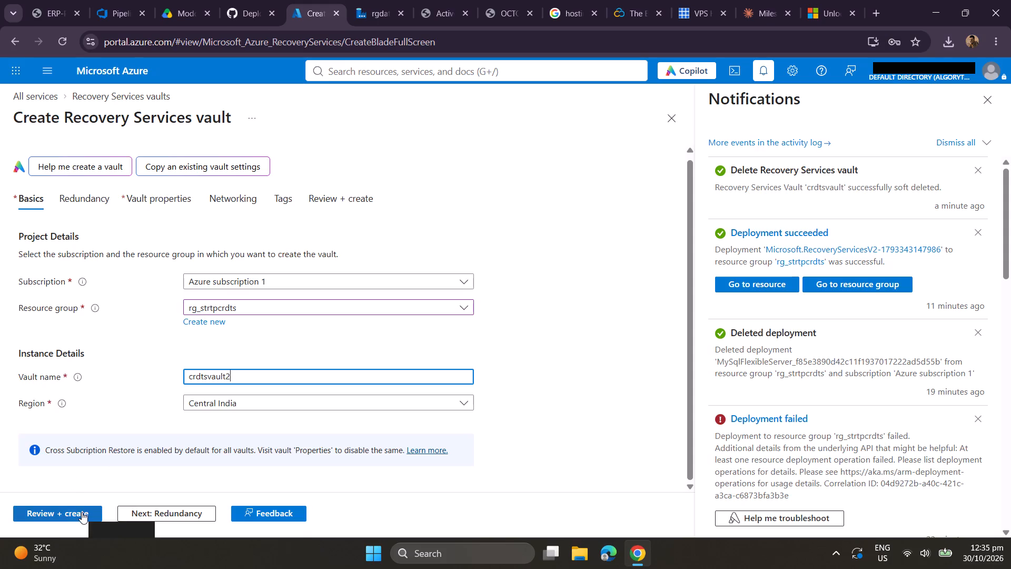
Set the backup storage redundancy of the new vault to Locally-redundant.
click(84, 209)
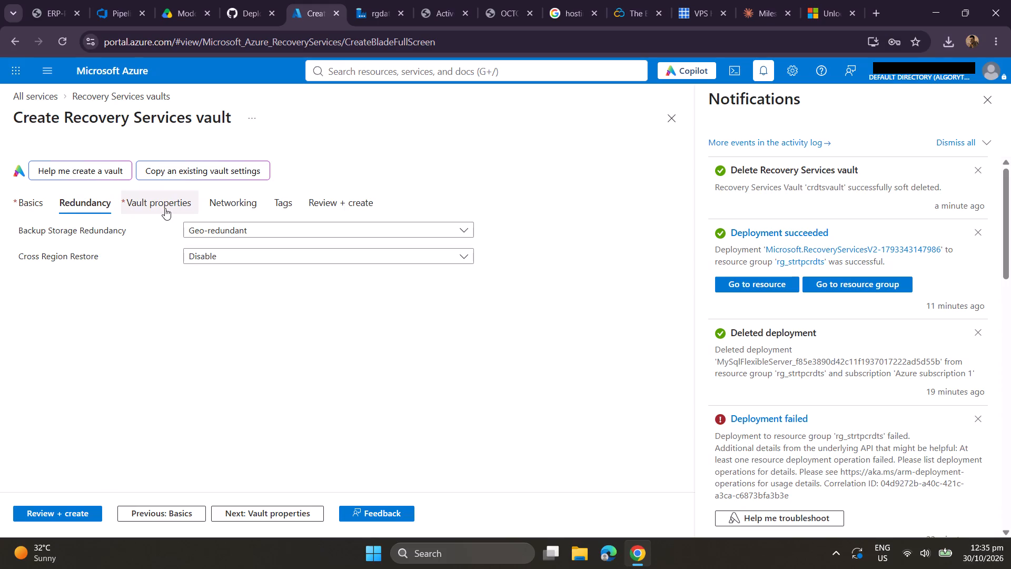
click(236, 231)
click(228, 253)
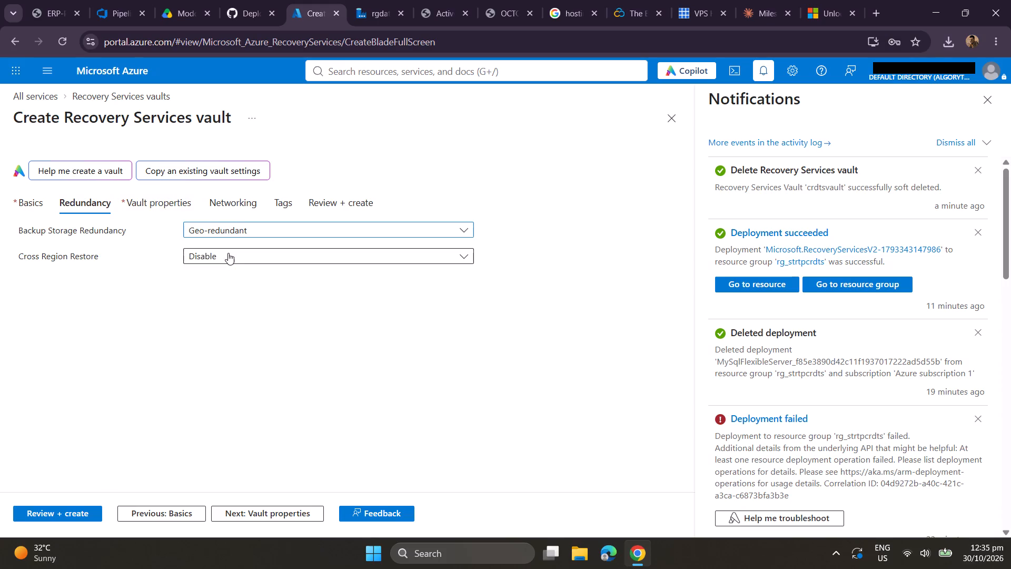
Look through the new vault's security, soft delete and managed identity properties, and its network connectivity method.
click(170, 204)
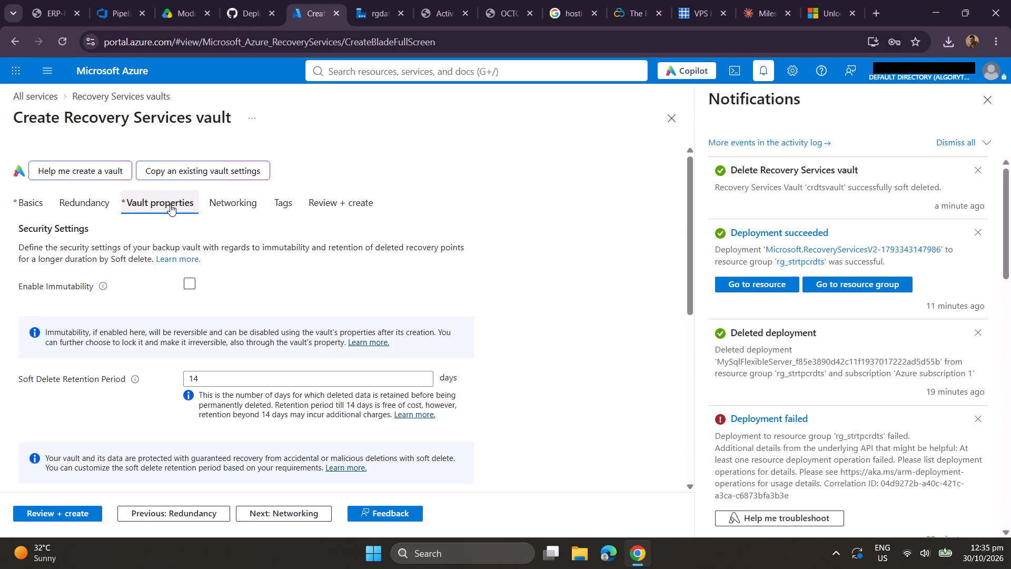
scroll(152, 323, down, 2)
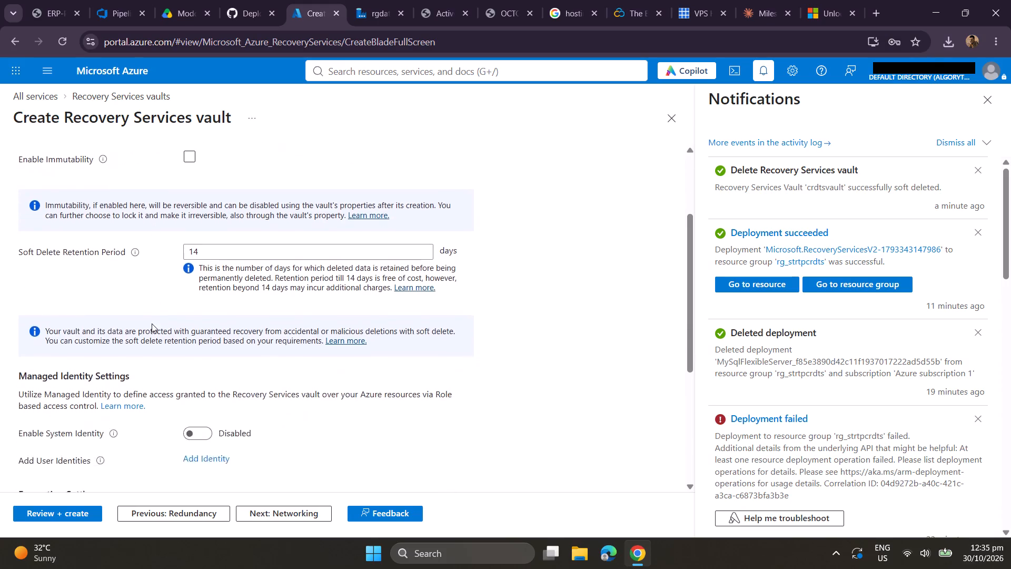
scroll(152, 323, down, 3)
scroll(152, 323, up, 3)
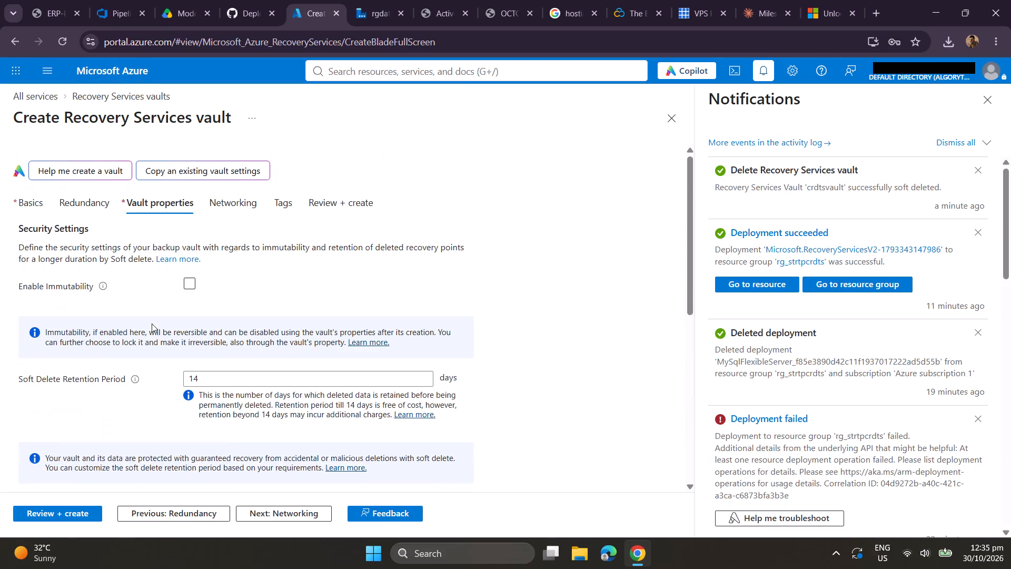
click(229, 204)
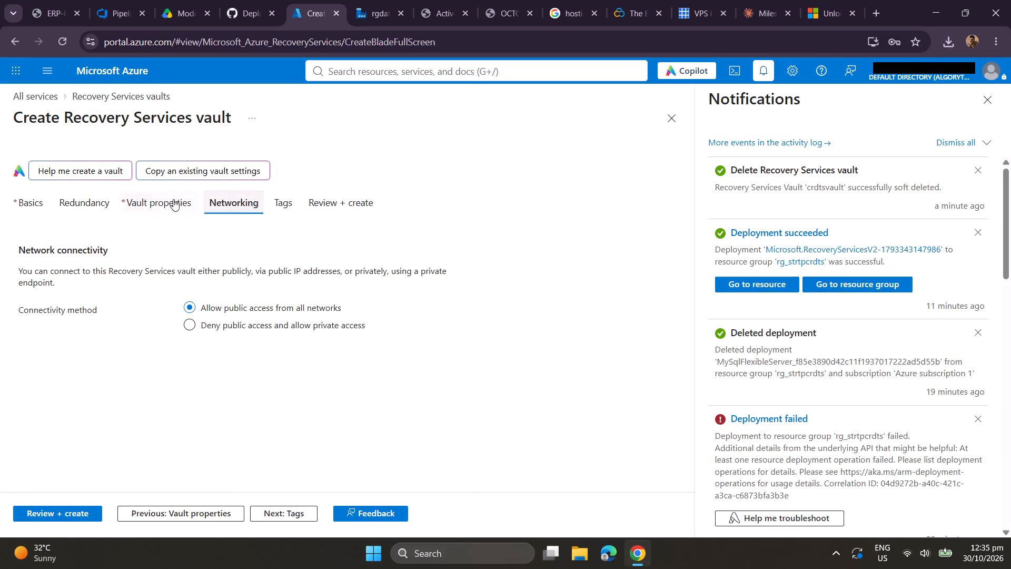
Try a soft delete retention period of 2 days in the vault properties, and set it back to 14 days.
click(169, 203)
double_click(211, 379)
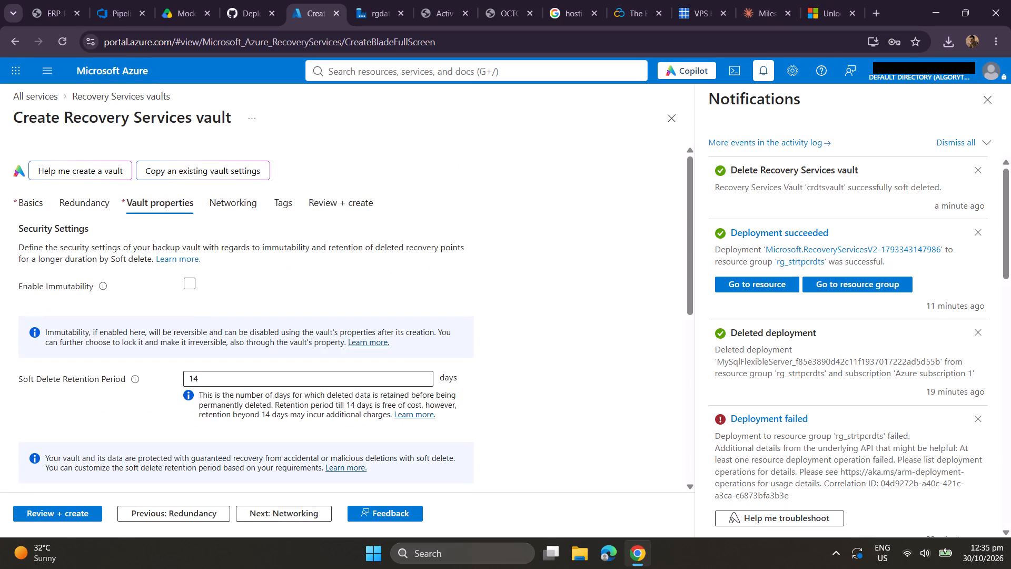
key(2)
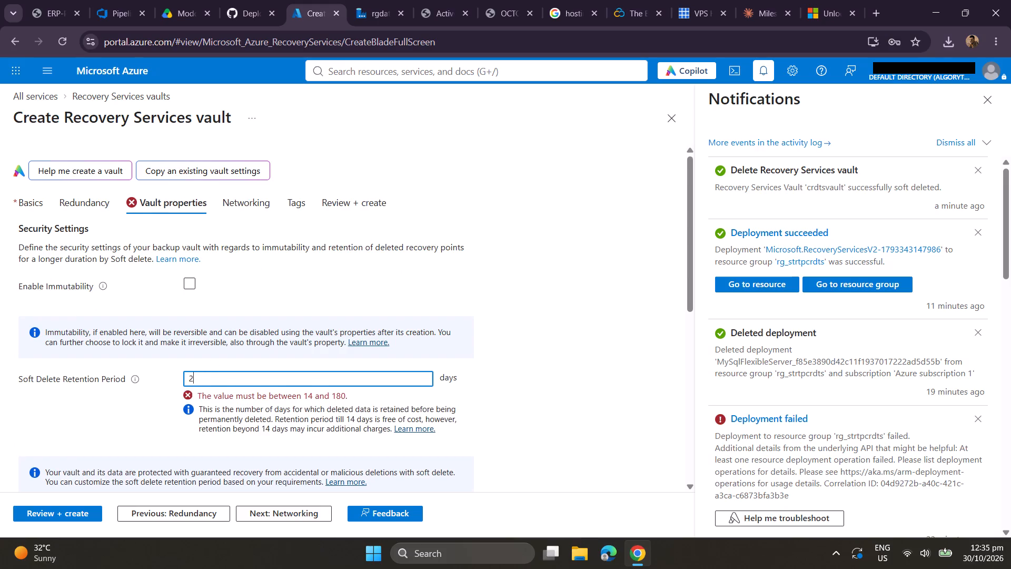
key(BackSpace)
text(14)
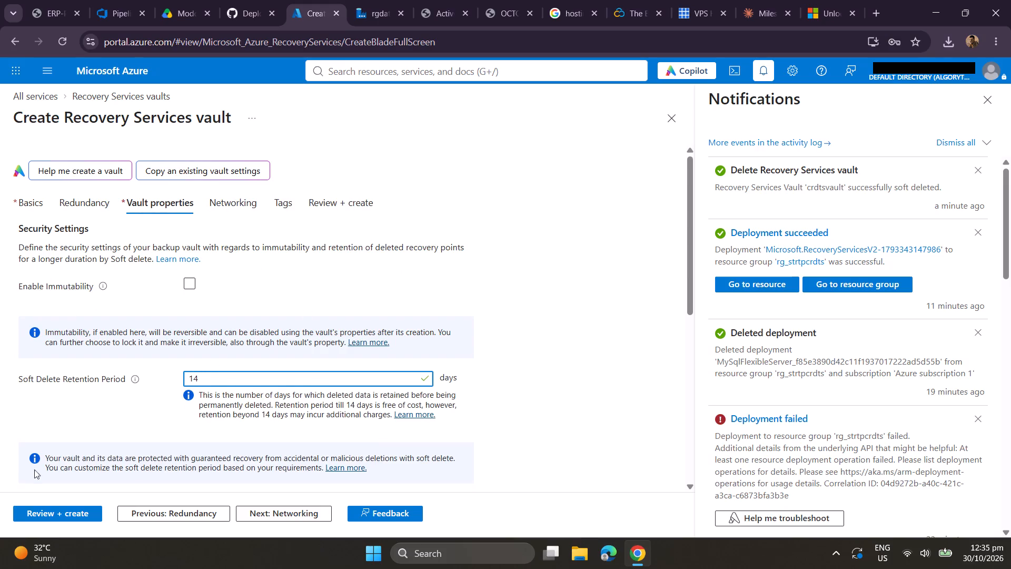
Review the configuration summary of crdtsvault2 and submit the vault for creation.
click(37, 514)
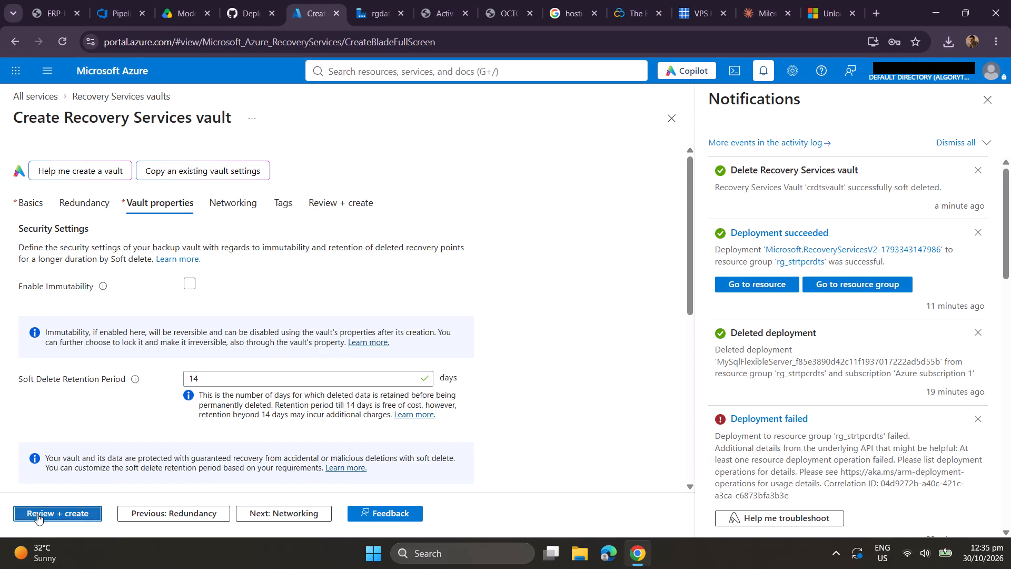
scroll(188, 347, down, 2)
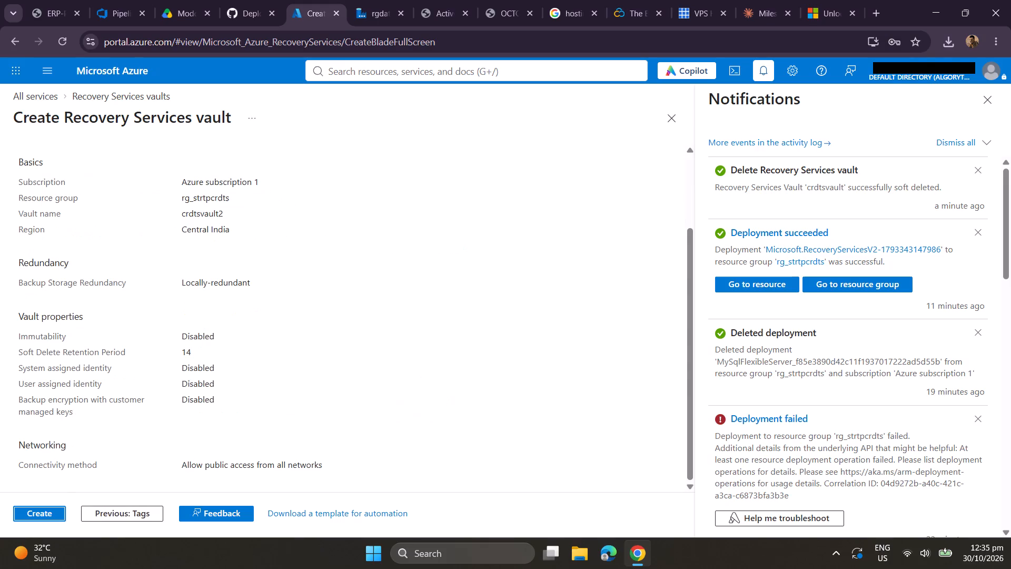
scroll(154, 397, up, 3)
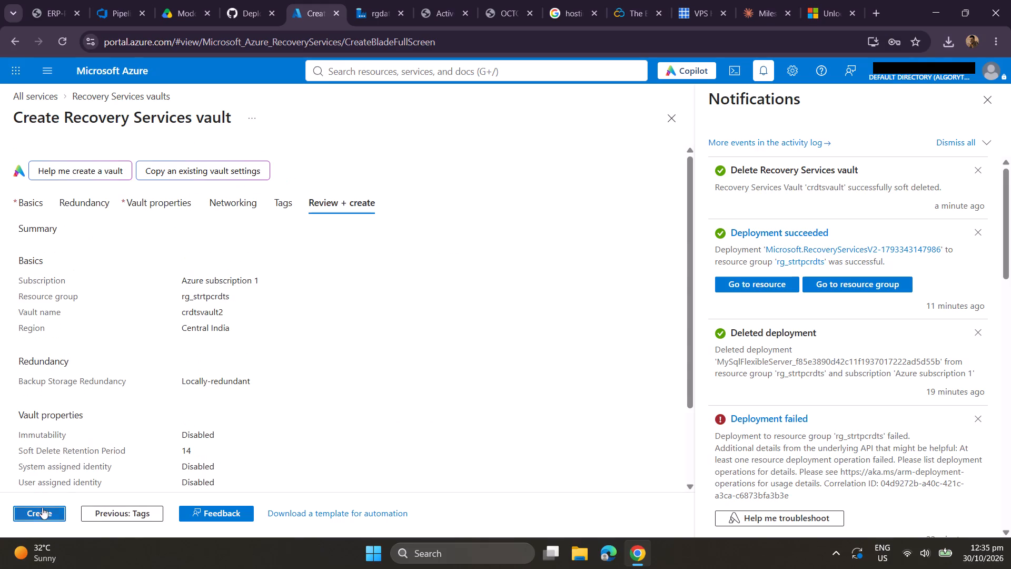
click(42, 511)
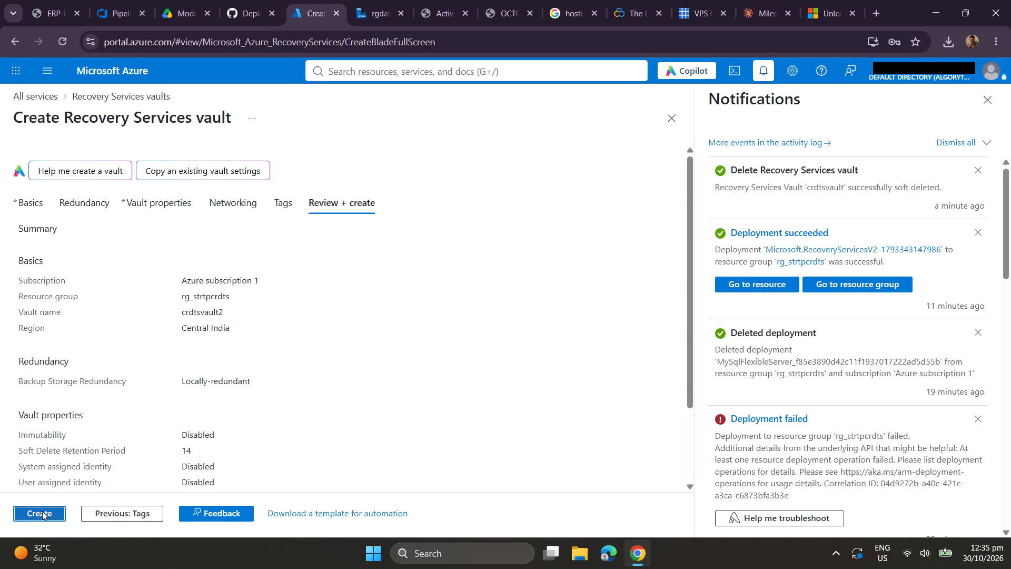
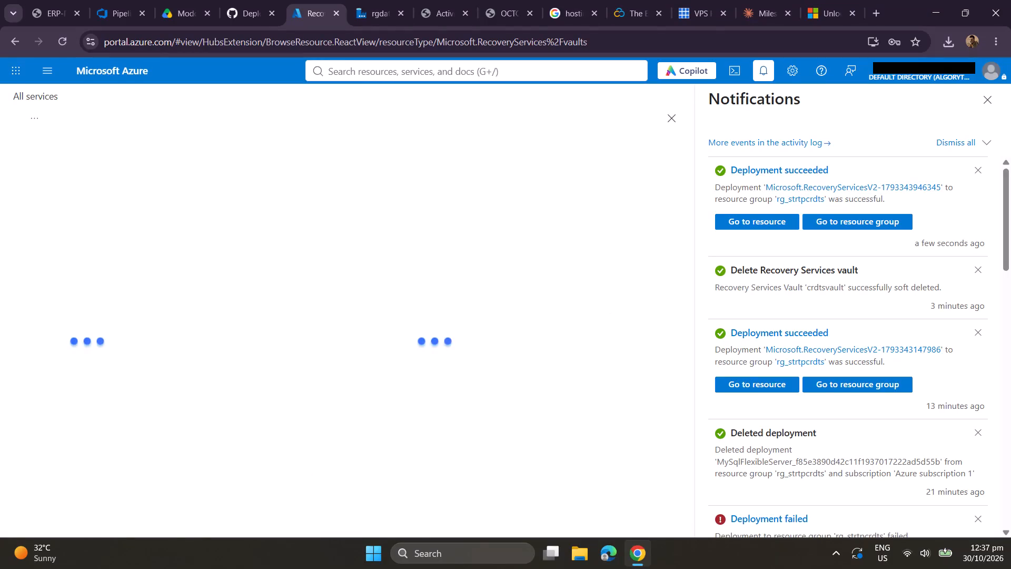
Open crdtsvault2 from resource group rg_strtpcrdts and start configuring a backup for an Azure virtual machine.
click(849, 220)
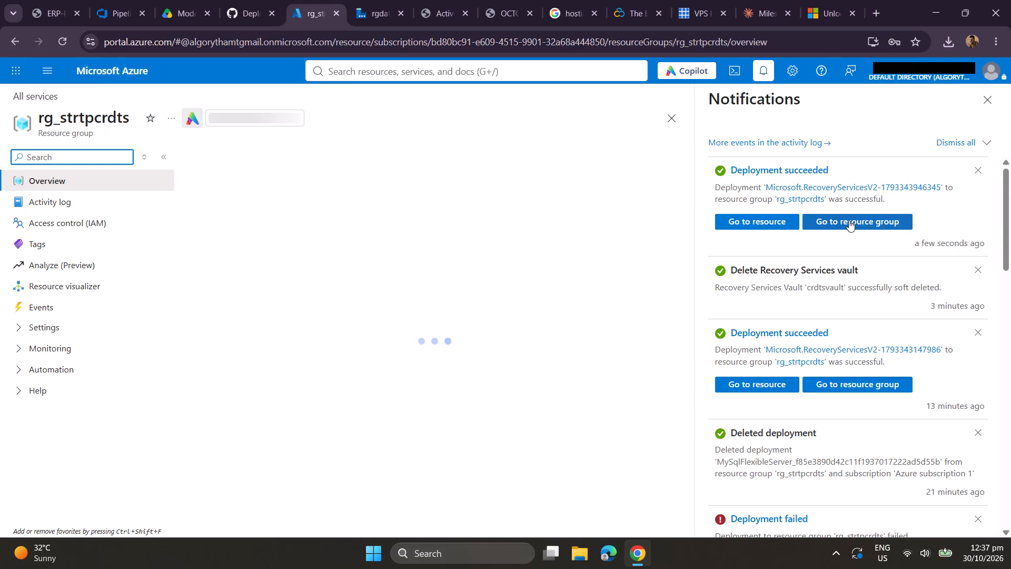
scroll(424, 446, down, 1)
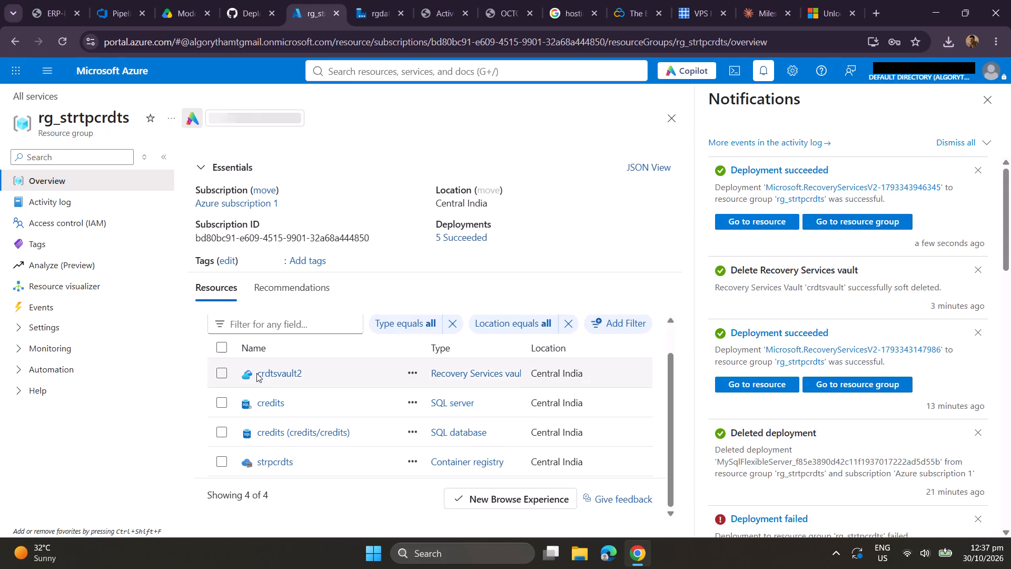
click(264, 373)
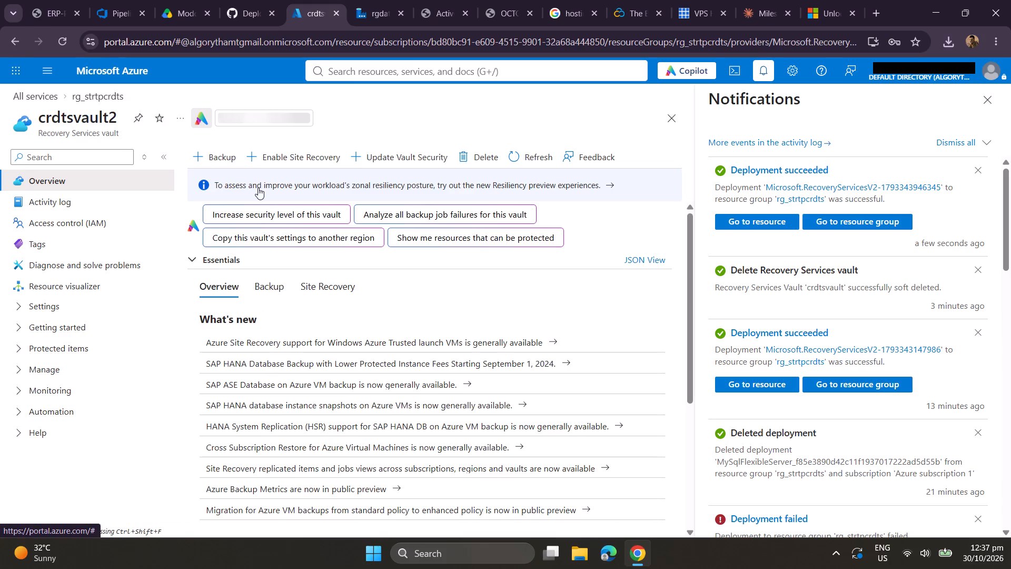
click(228, 162)
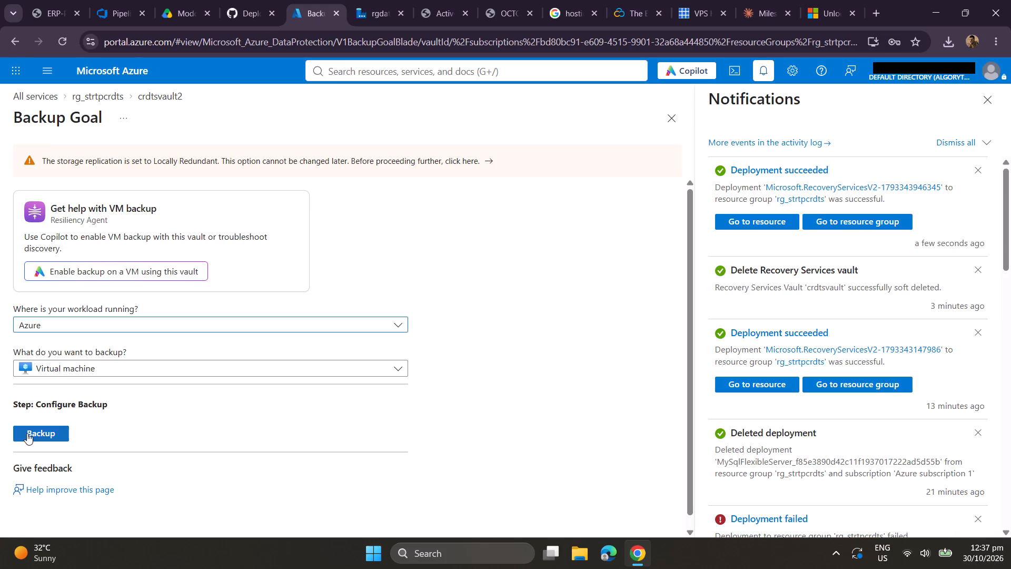
click(27, 433)
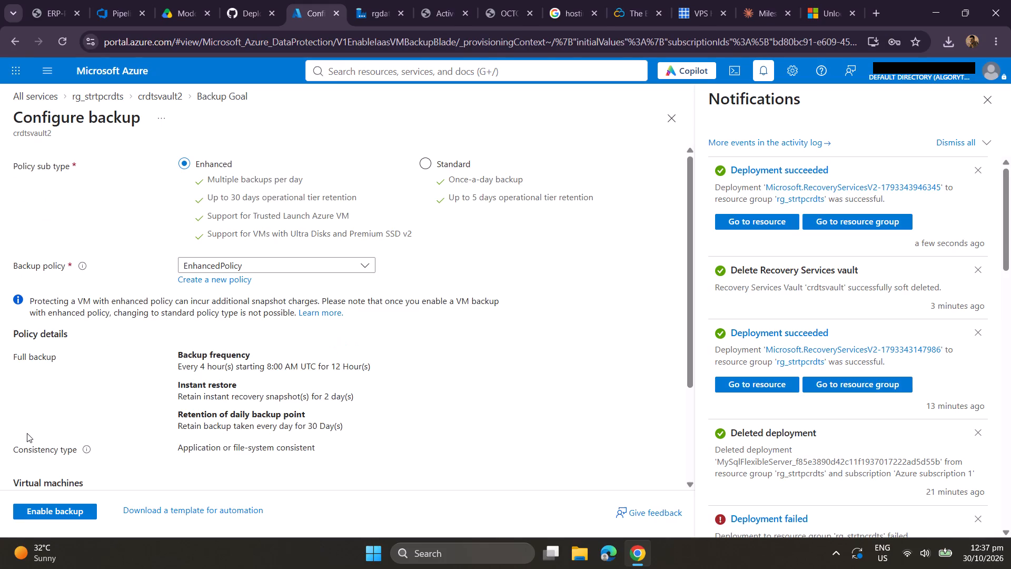
Set the backup policy sub type to Standard.
scroll(258, 367, up, 2)
click(425, 163)
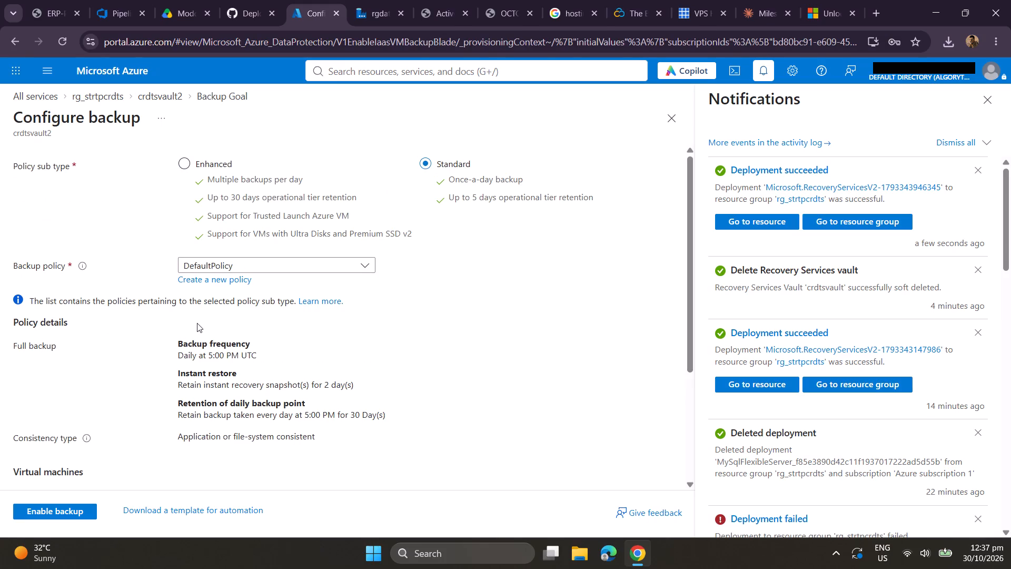
Add VM1 from resource group modcon-rg as the virtual machine to back up.
scroll(197, 323, down, 2)
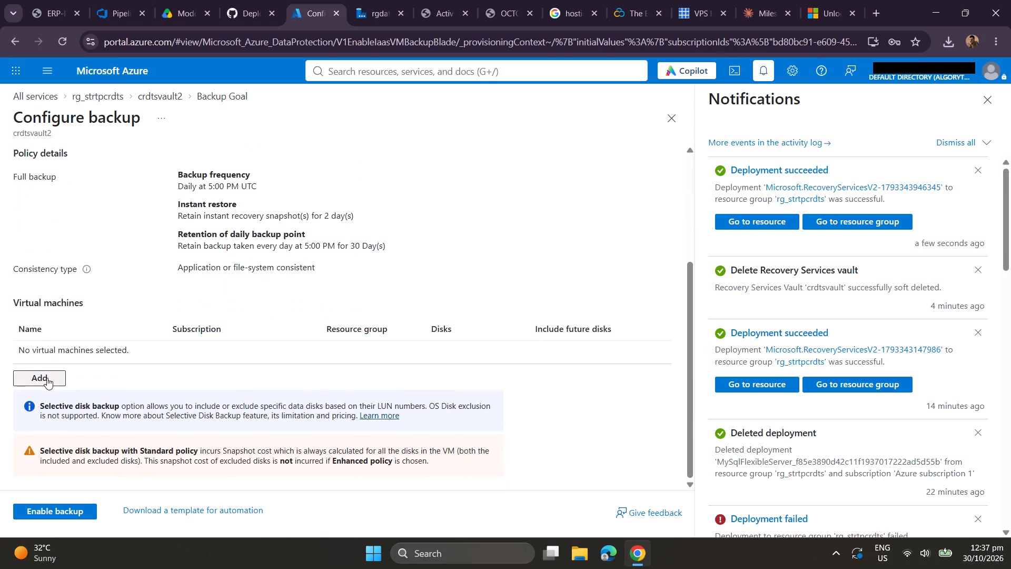
click(46, 378)
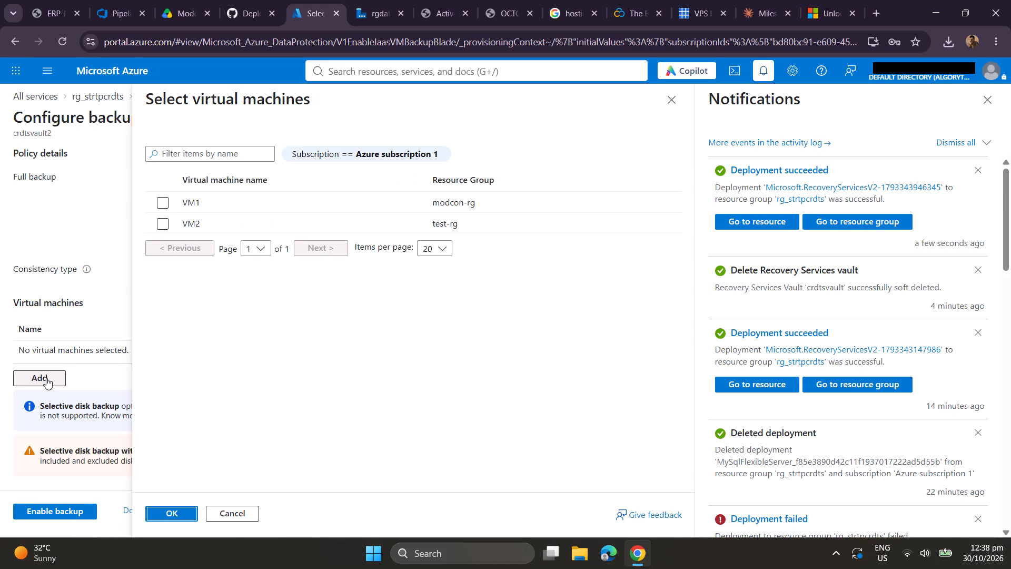
click(164, 205)
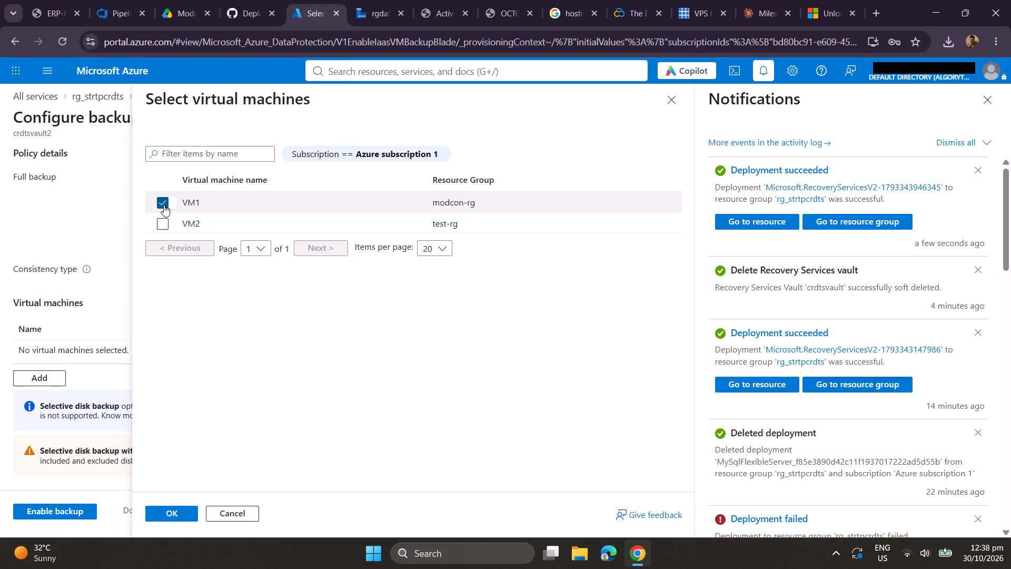
click(175, 510)
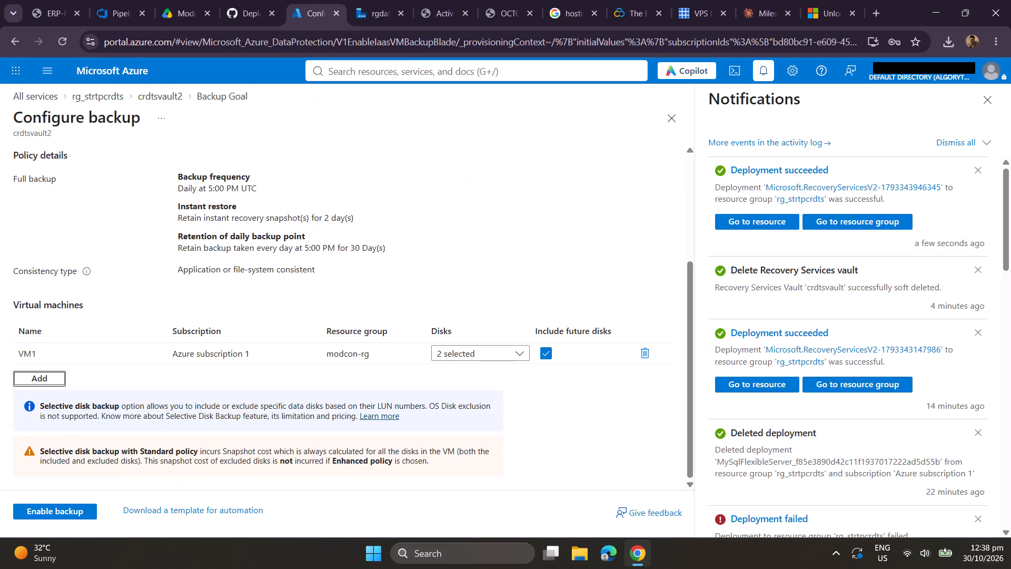
Limit VM1's backup to its OS disk by excluding the LUN 1 datadisk and any future disks.
scroll(221, 419, down, 1)
click(509, 358)
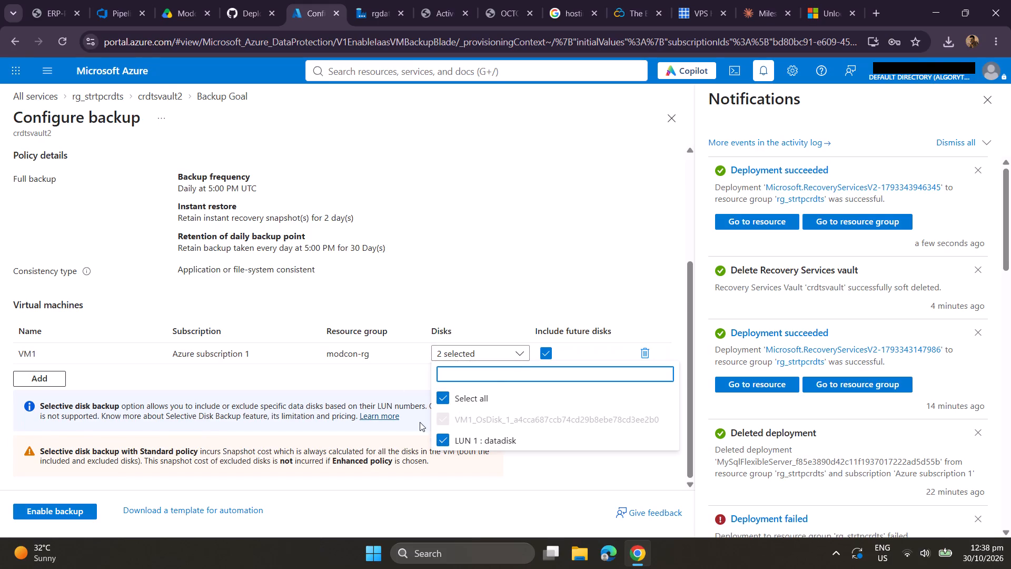
click(377, 389)
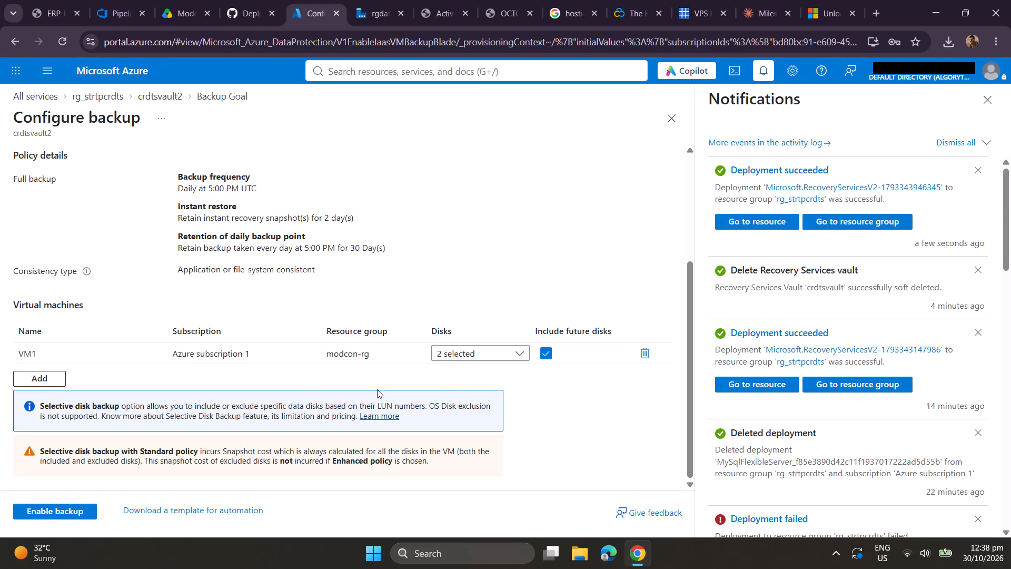
click(509, 350)
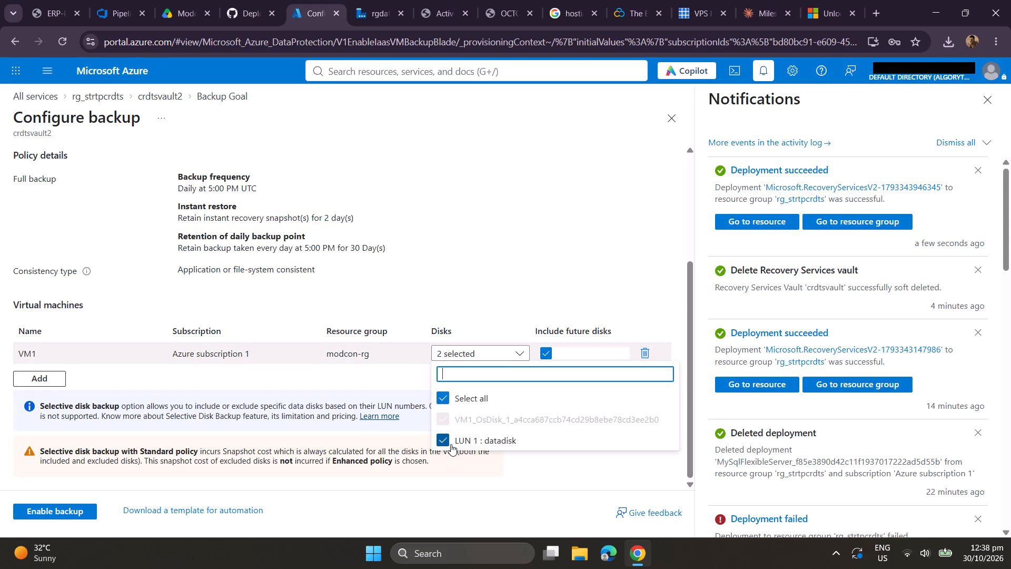
click(470, 278)
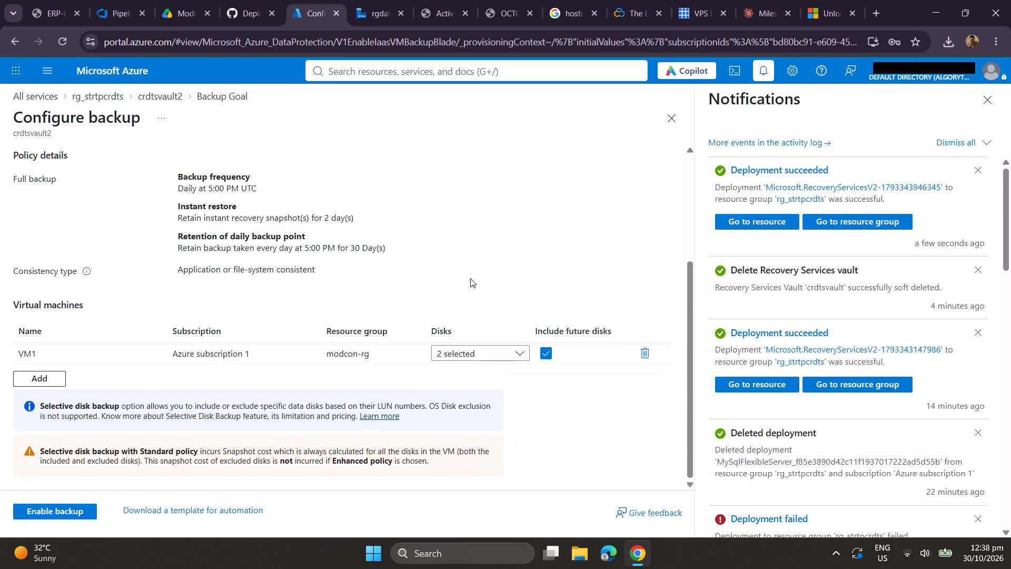
click(516, 357)
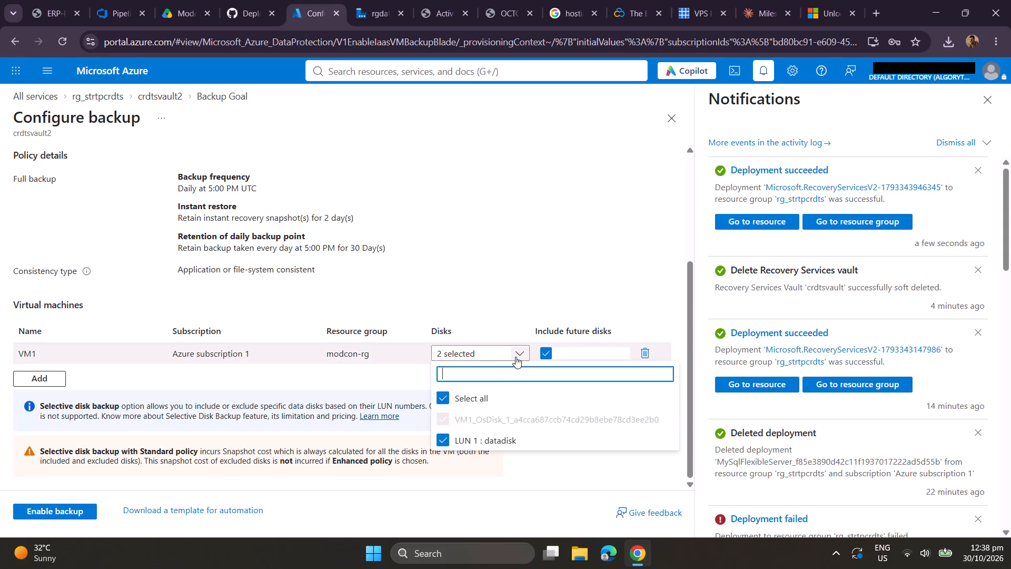
click(467, 443)
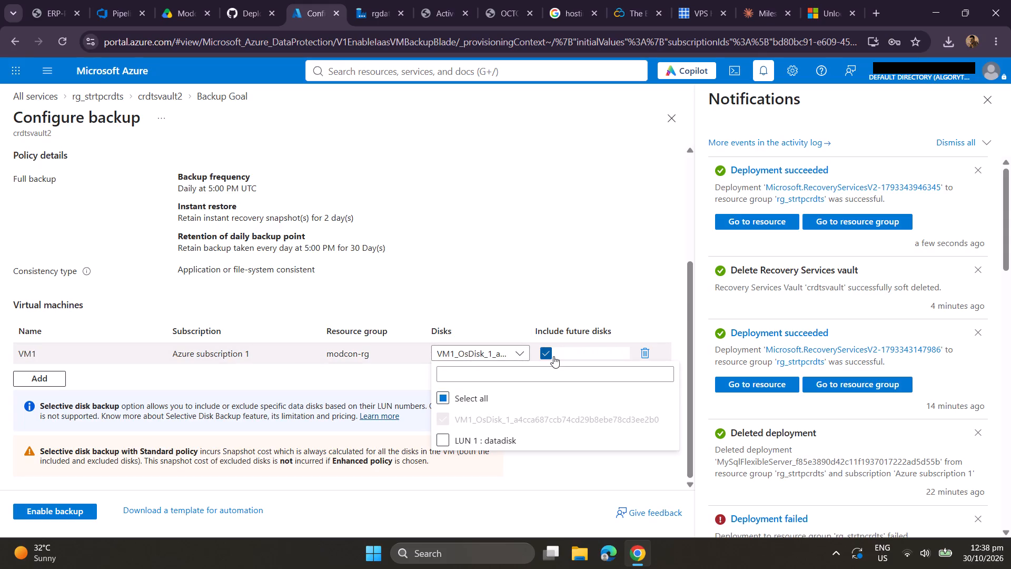
click(553, 356)
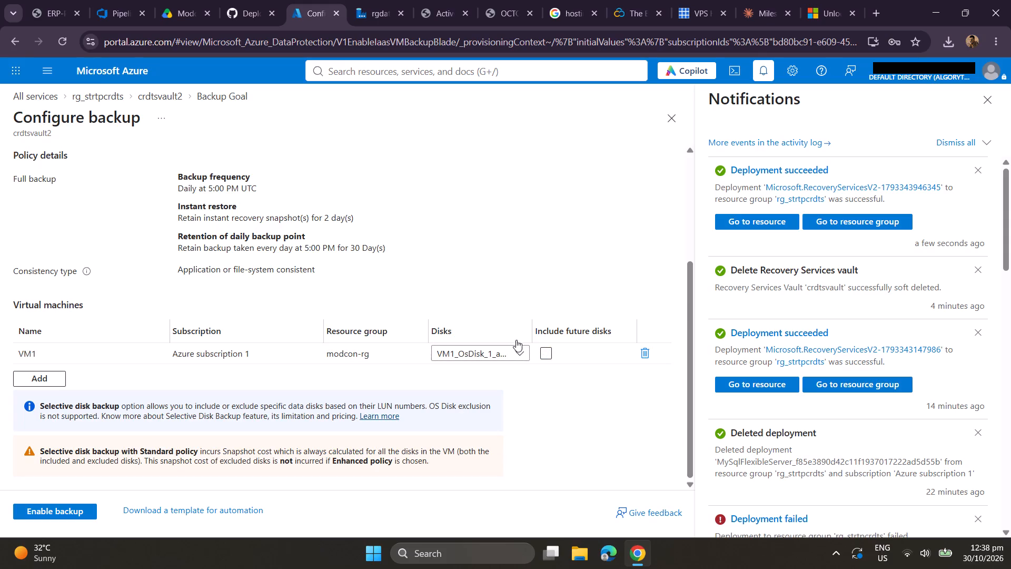
click(516, 350)
click(513, 312)
Review the backup policy details and enable the backup for VM1.
scroll(235, 430, down, 2)
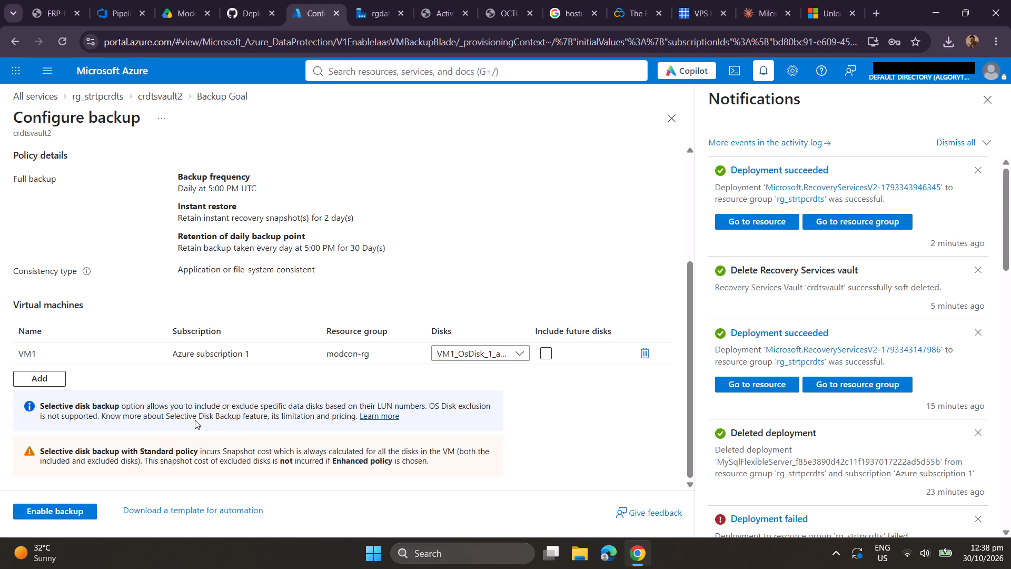
scroll(108, 337, up, 4)
scroll(108, 337, down, 2)
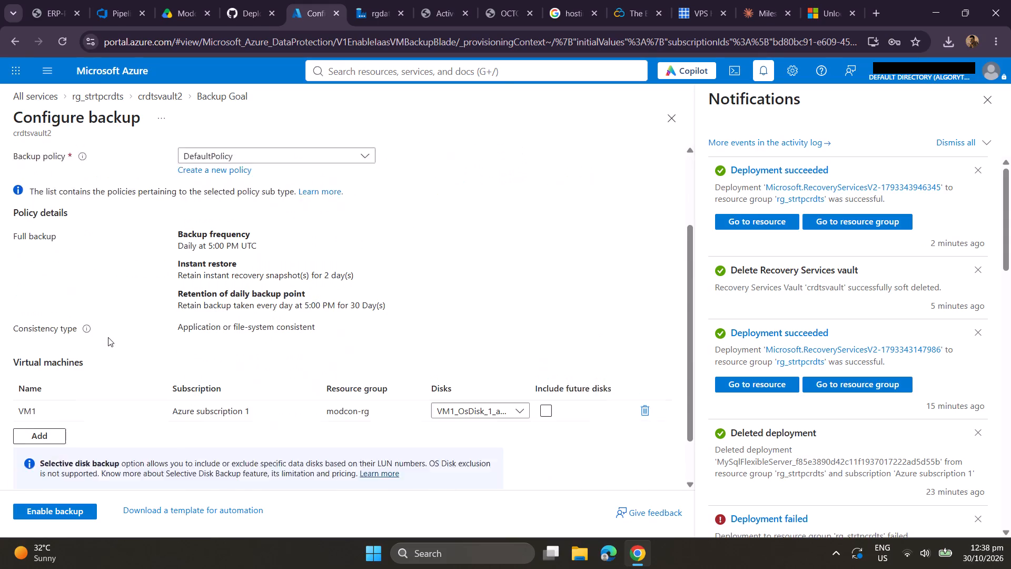
click(42, 511)
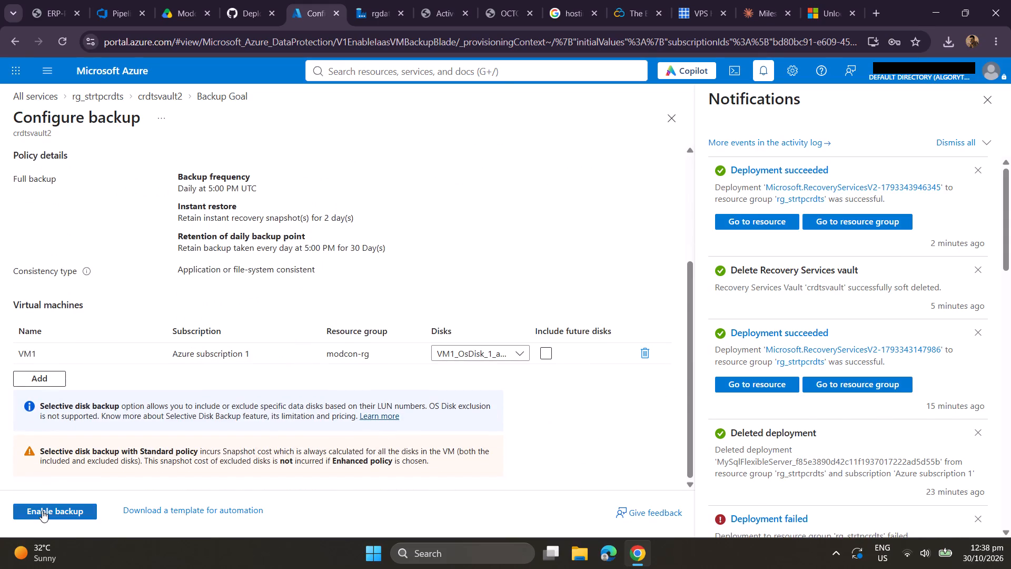
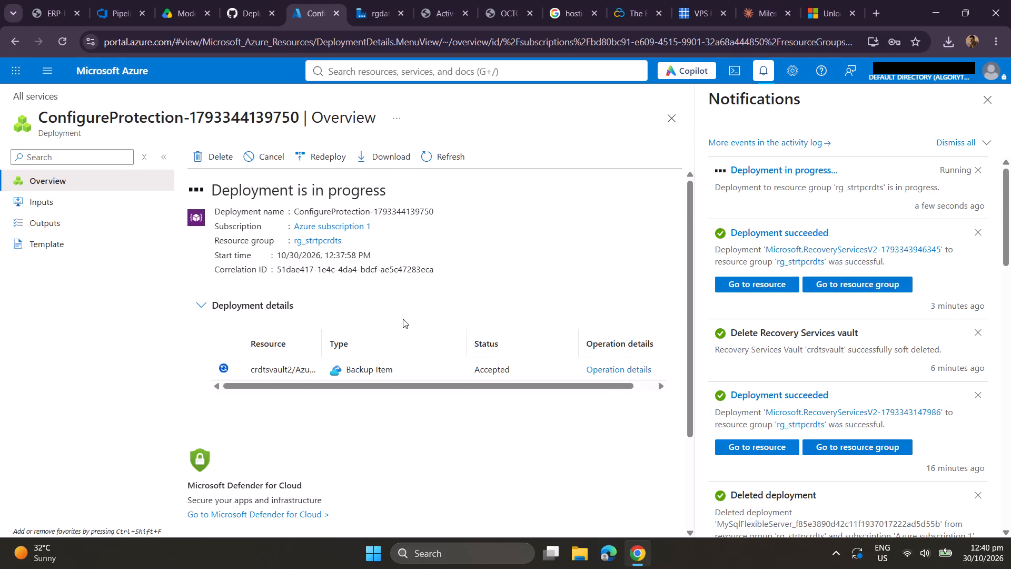
Open the resource group rg_strtpcrdts that holds the newly deployed Recovery Services vault.
click(845, 284)
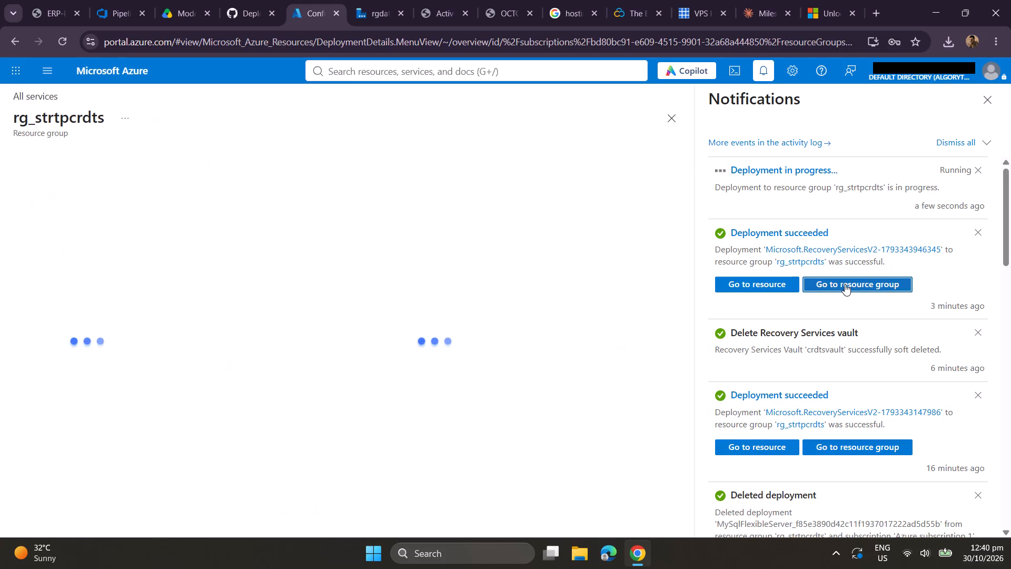